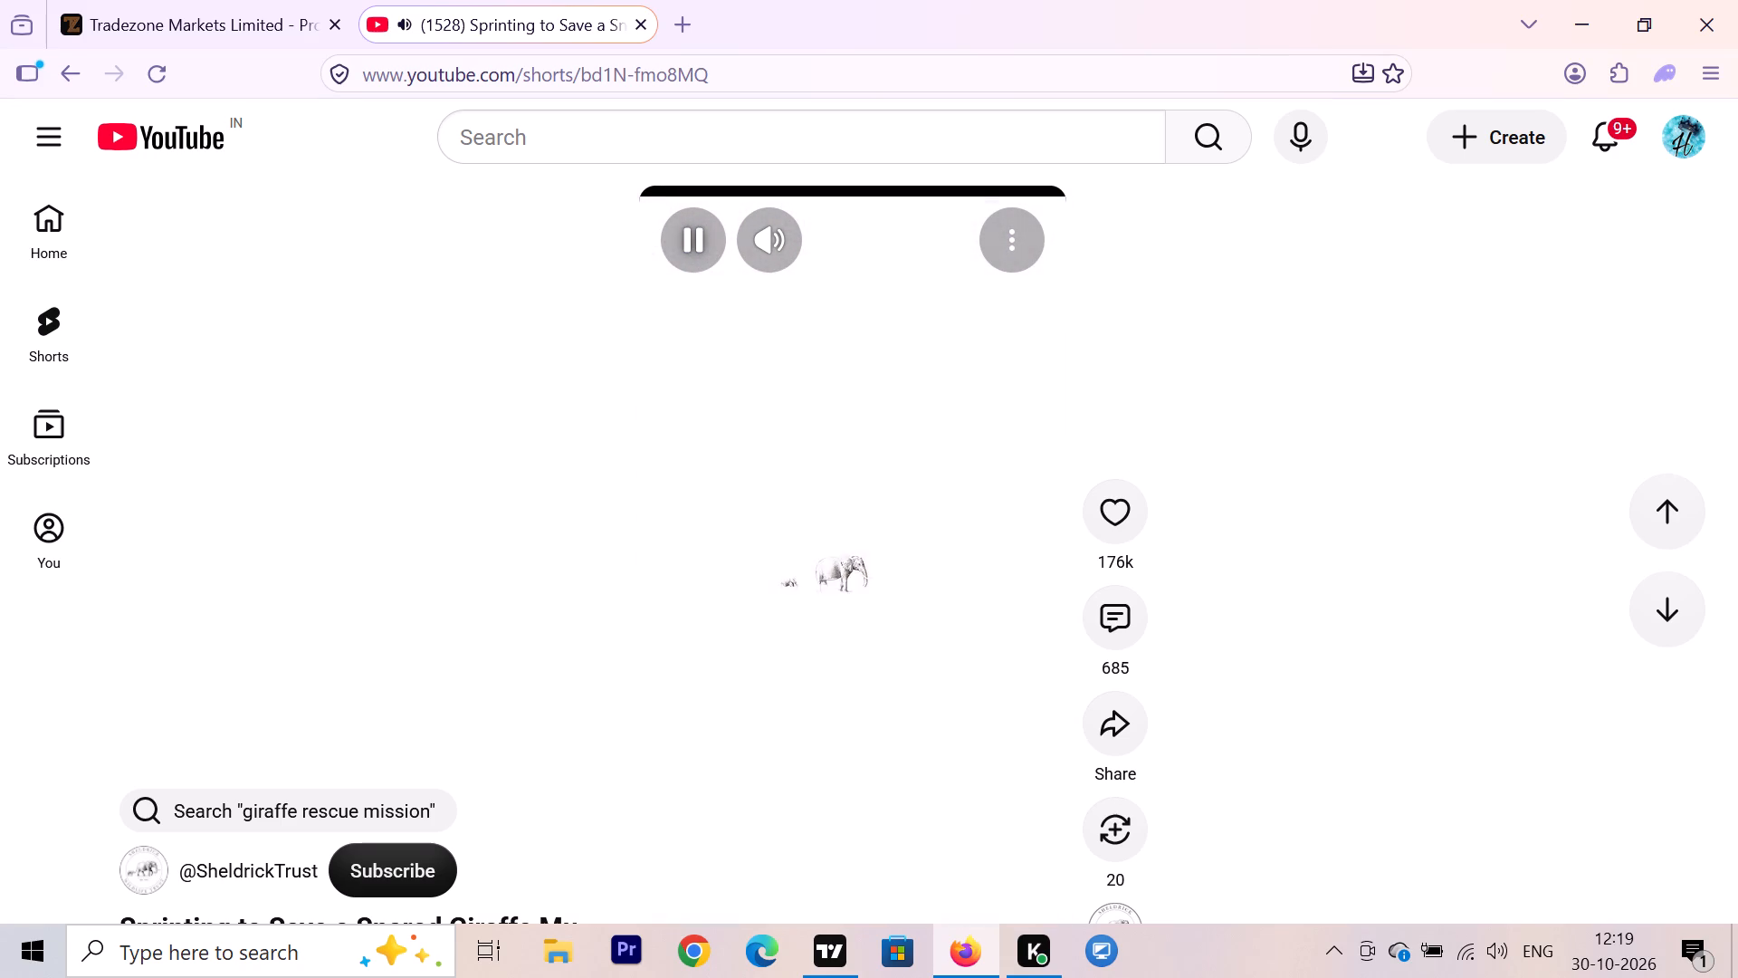
Browse through the videos in the YouTube Shorts feed one after another.
{"action": "scroll", "coordinate": [807, 626], "scroll_direction": "down", "scroll_amount": 11}
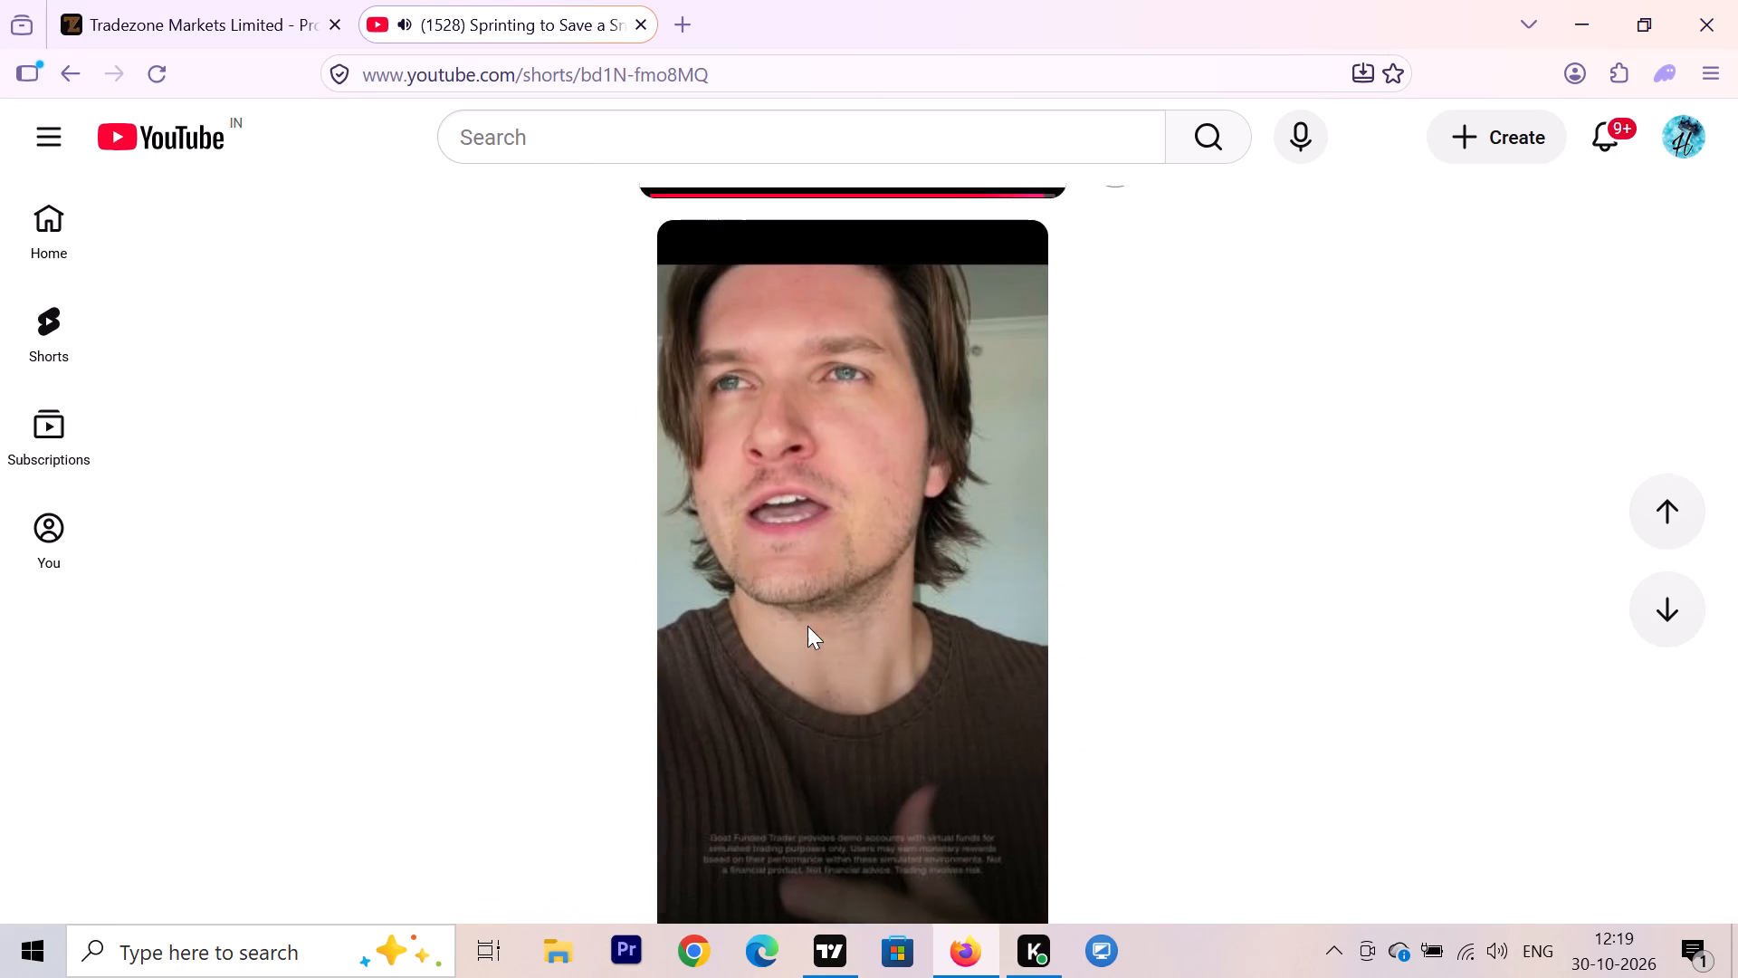
{"action": "scroll", "coordinate": [807, 626], "scroll_direction": "down", "scroll_amount": 9}
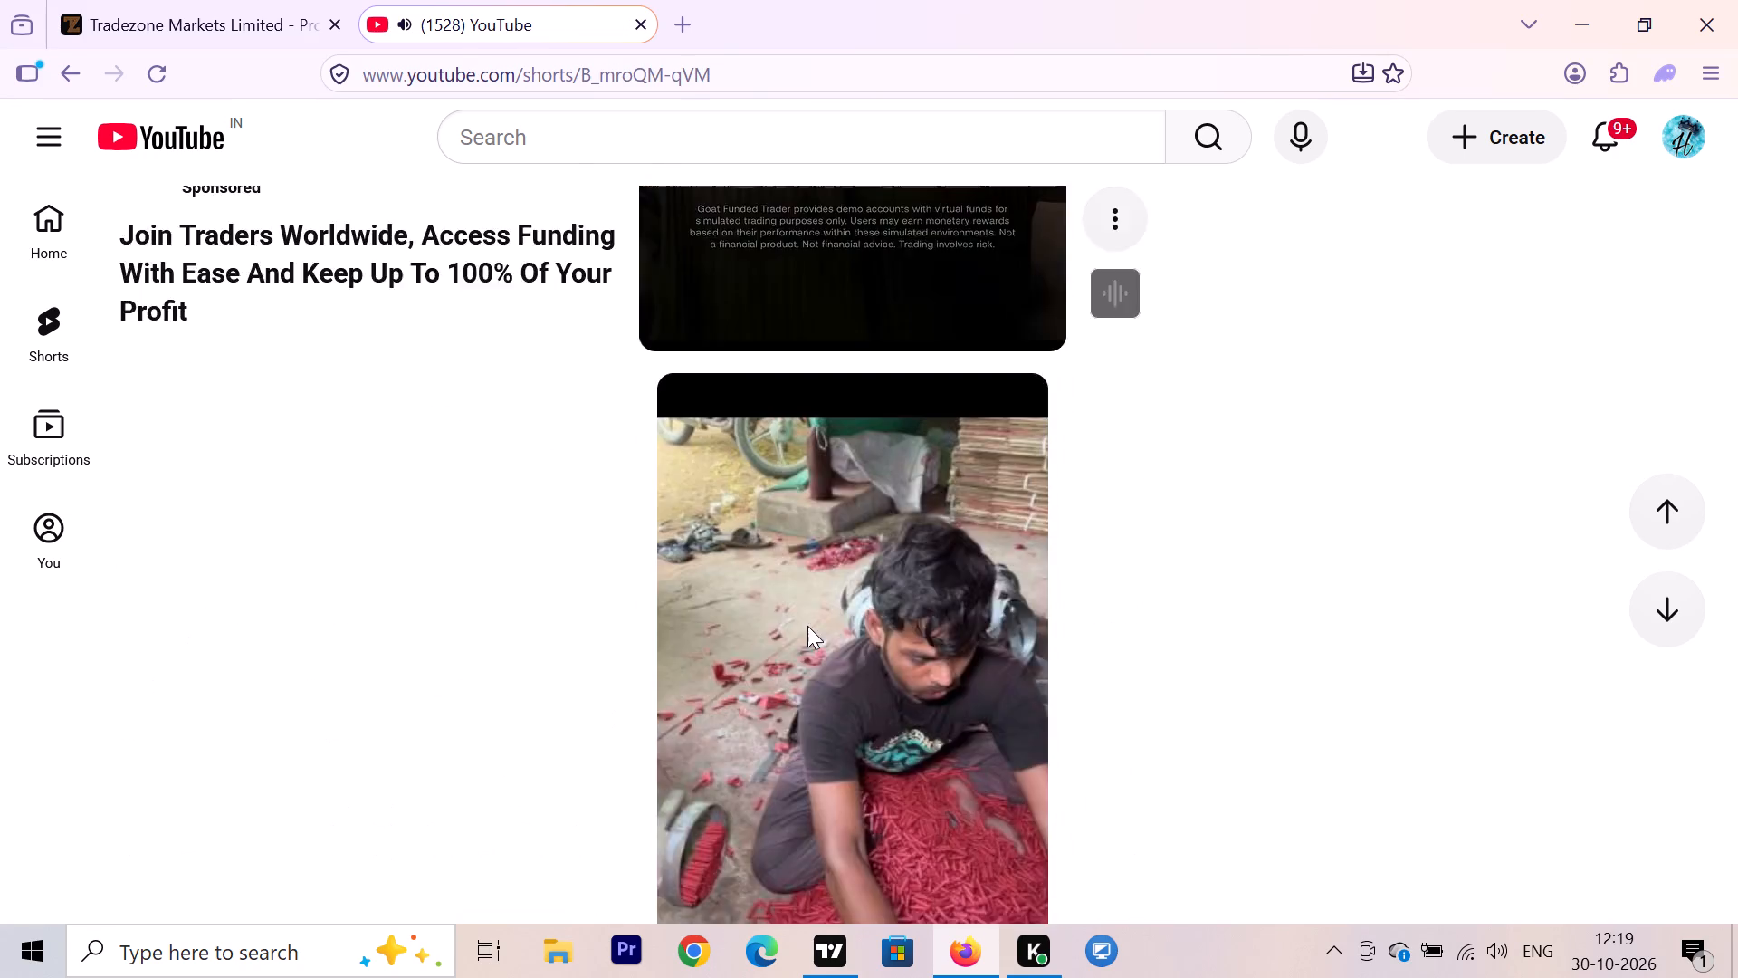
{"action": "scroll", "coordinate": [807, 626], "scroll_direction": "down", "scroll_amount": 3}
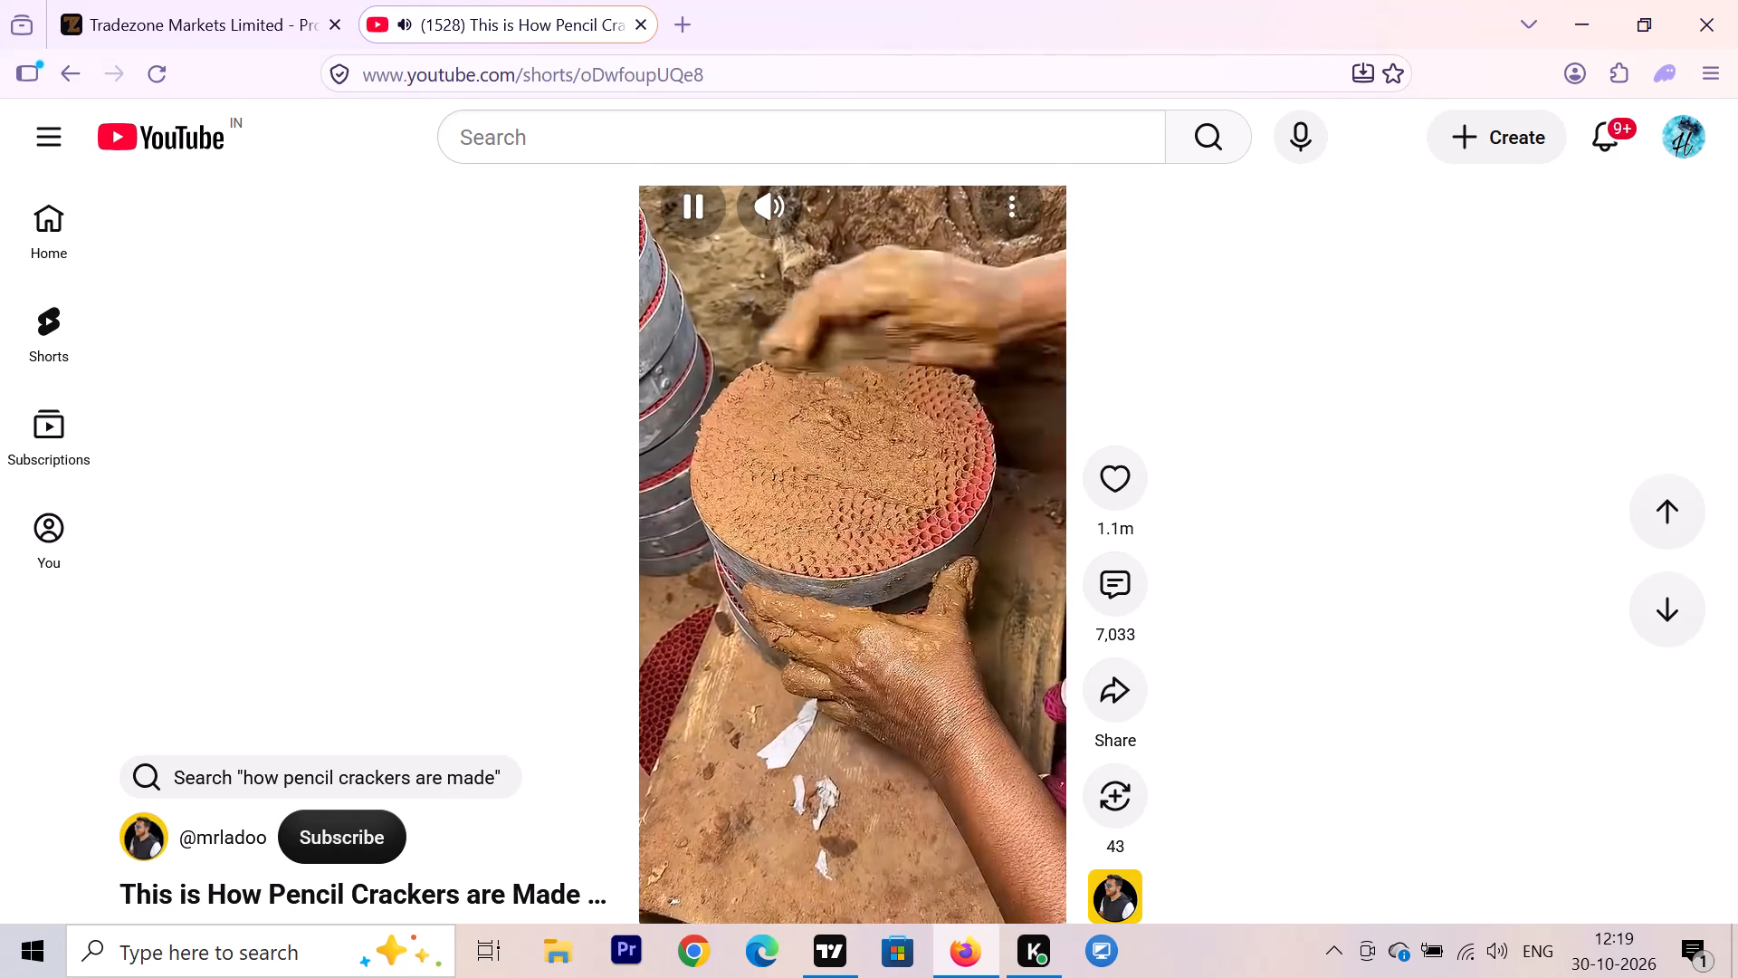
{"action": "scroll", "coordinate": [806, 626], "scroll_direction": "down", "scroll_amount": 7}
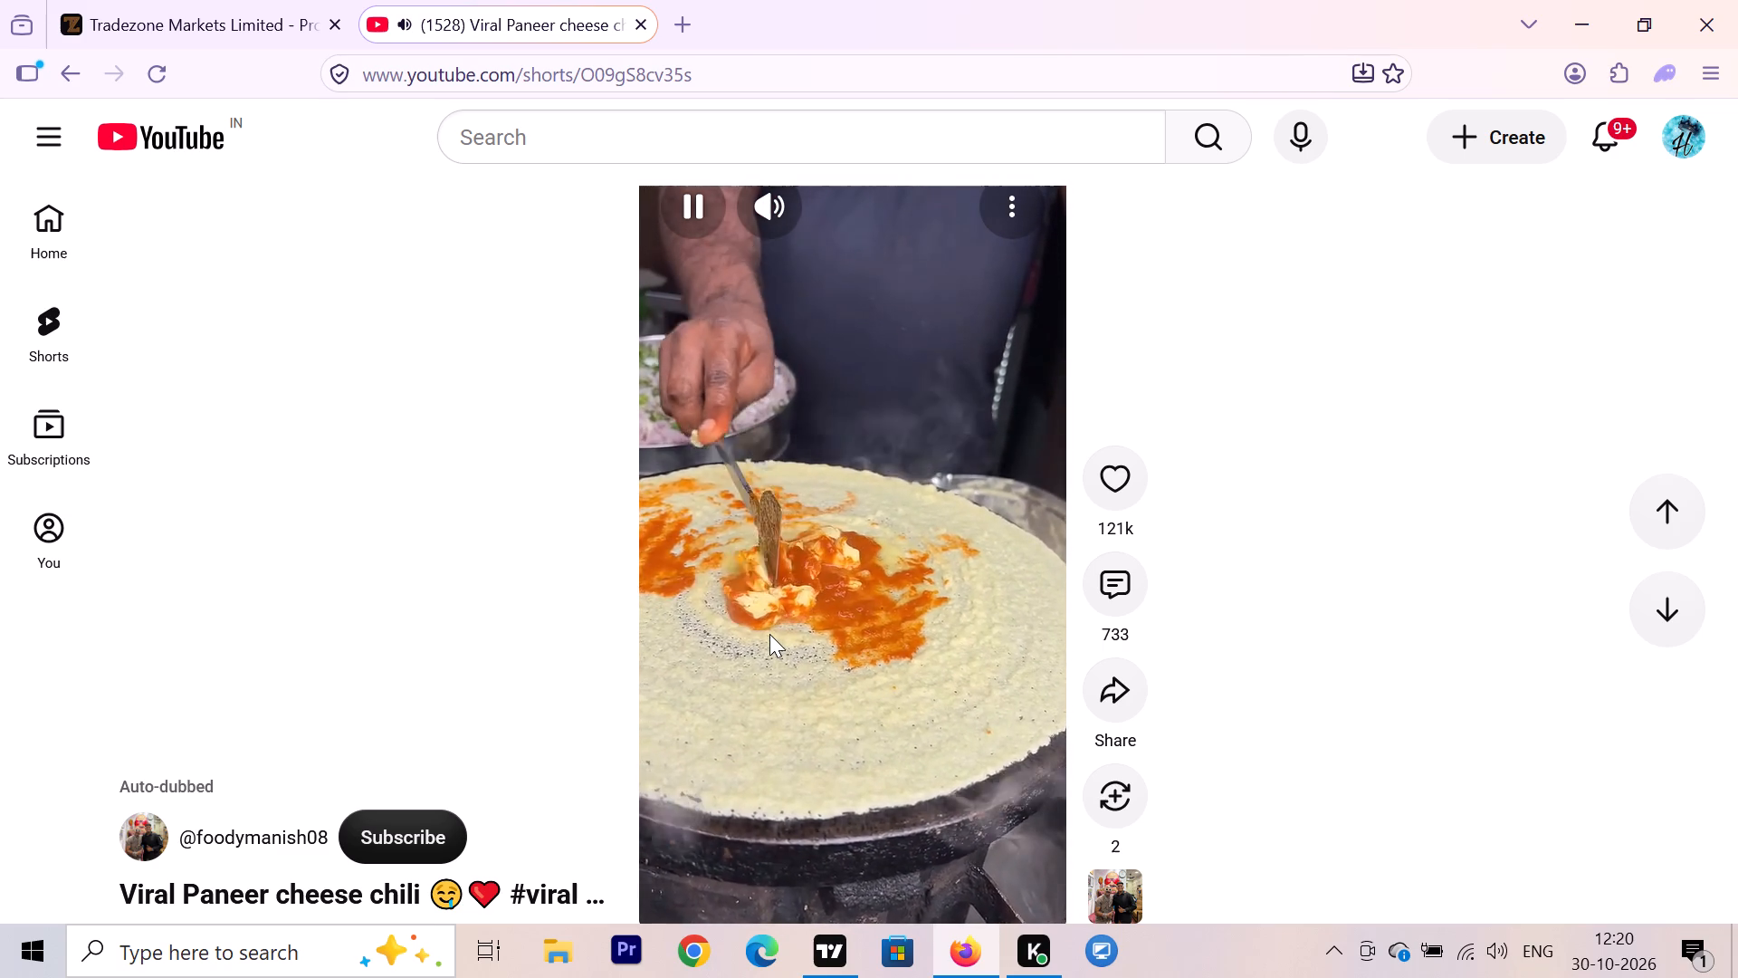
{"action": "scroll", "coordinate": [769, 634], "scroll_direction": "down", "scroll_amount": 6}
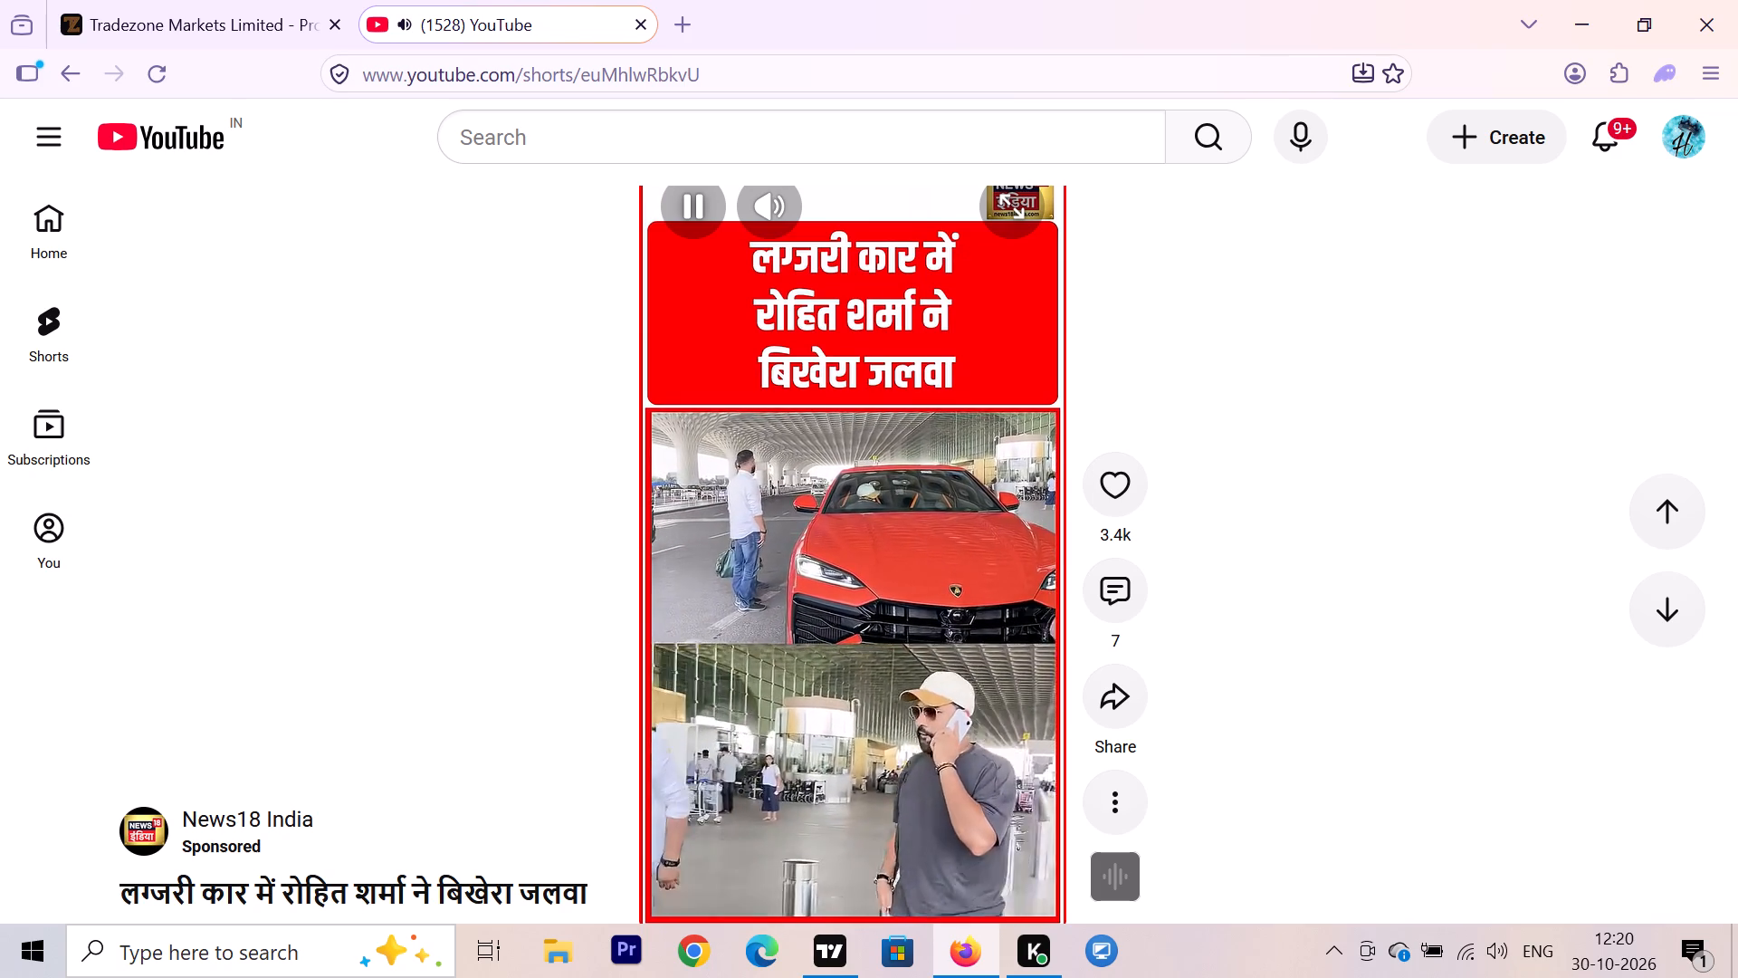
{"action": "scroll", "coordinate": [769, 634], "scroll_direction": "down", "scroll_amount": 6}
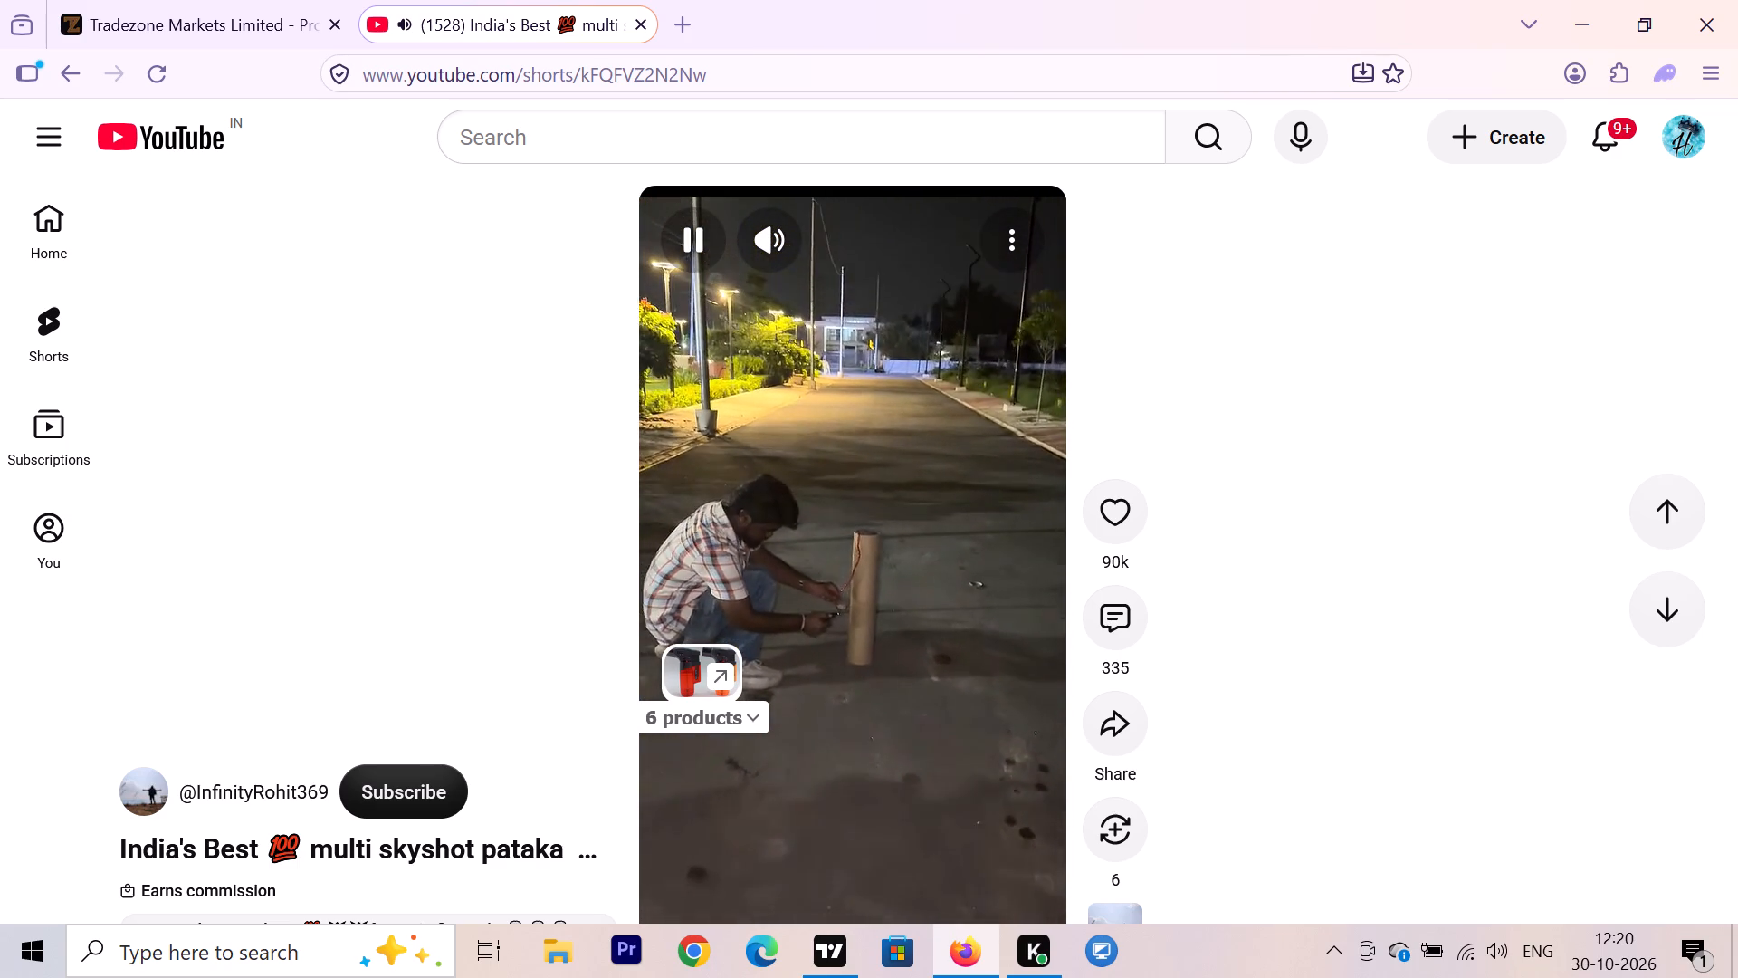
{"action": "scroll", "coordinate": [769, 634], "scroll_direction": "down", "scroll_amount": 5}
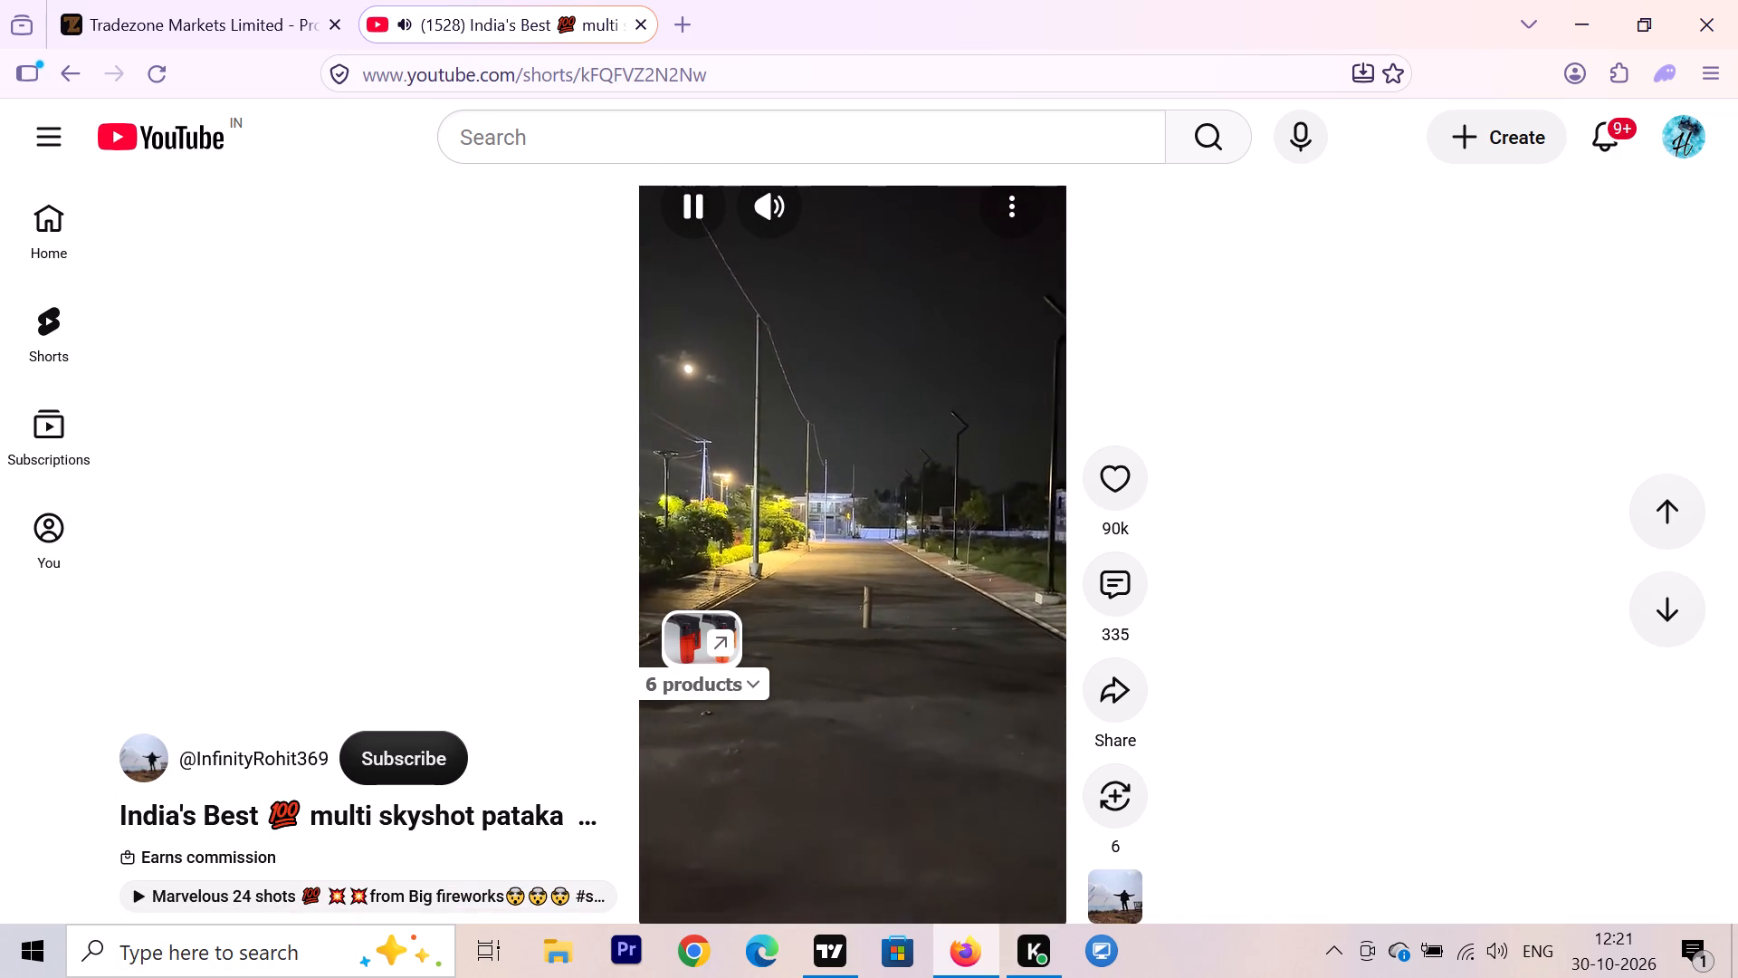
{"action": "scroll", "coordinate": [769, 634], "scroll_direction": "down", "scroll_amount": 1}
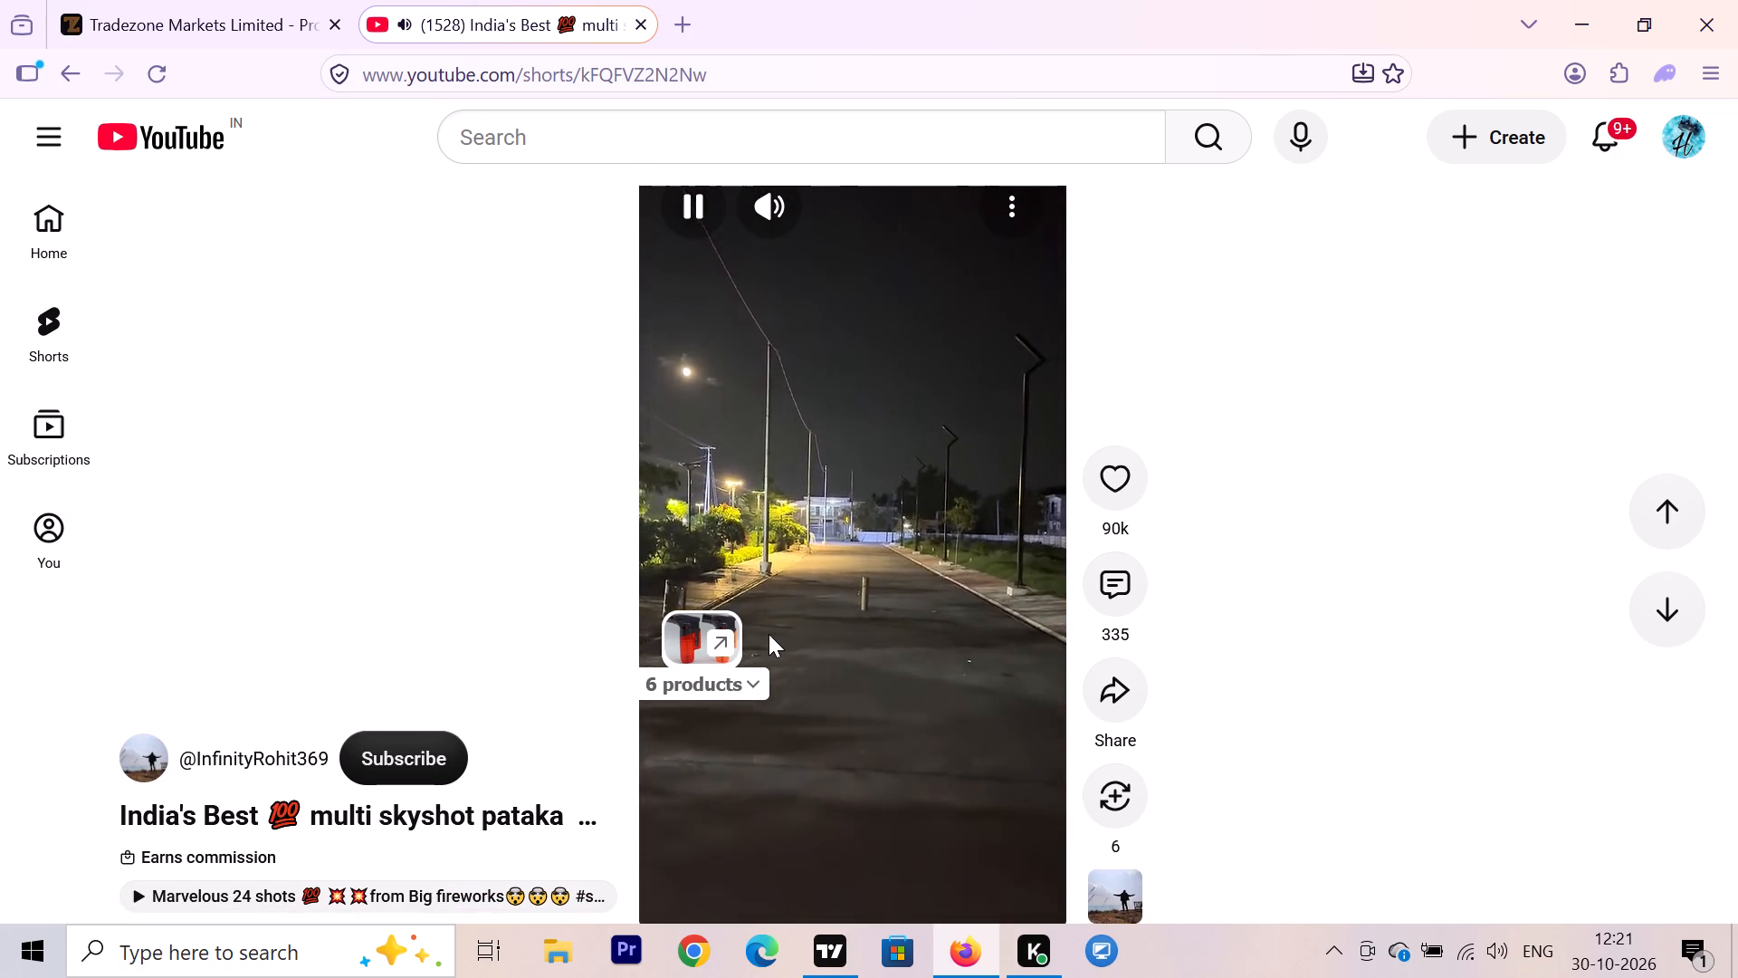
{"action": "scroll", "coordinate": [769, 634], "scroll_direction": "down", "scroll_amount": 1}
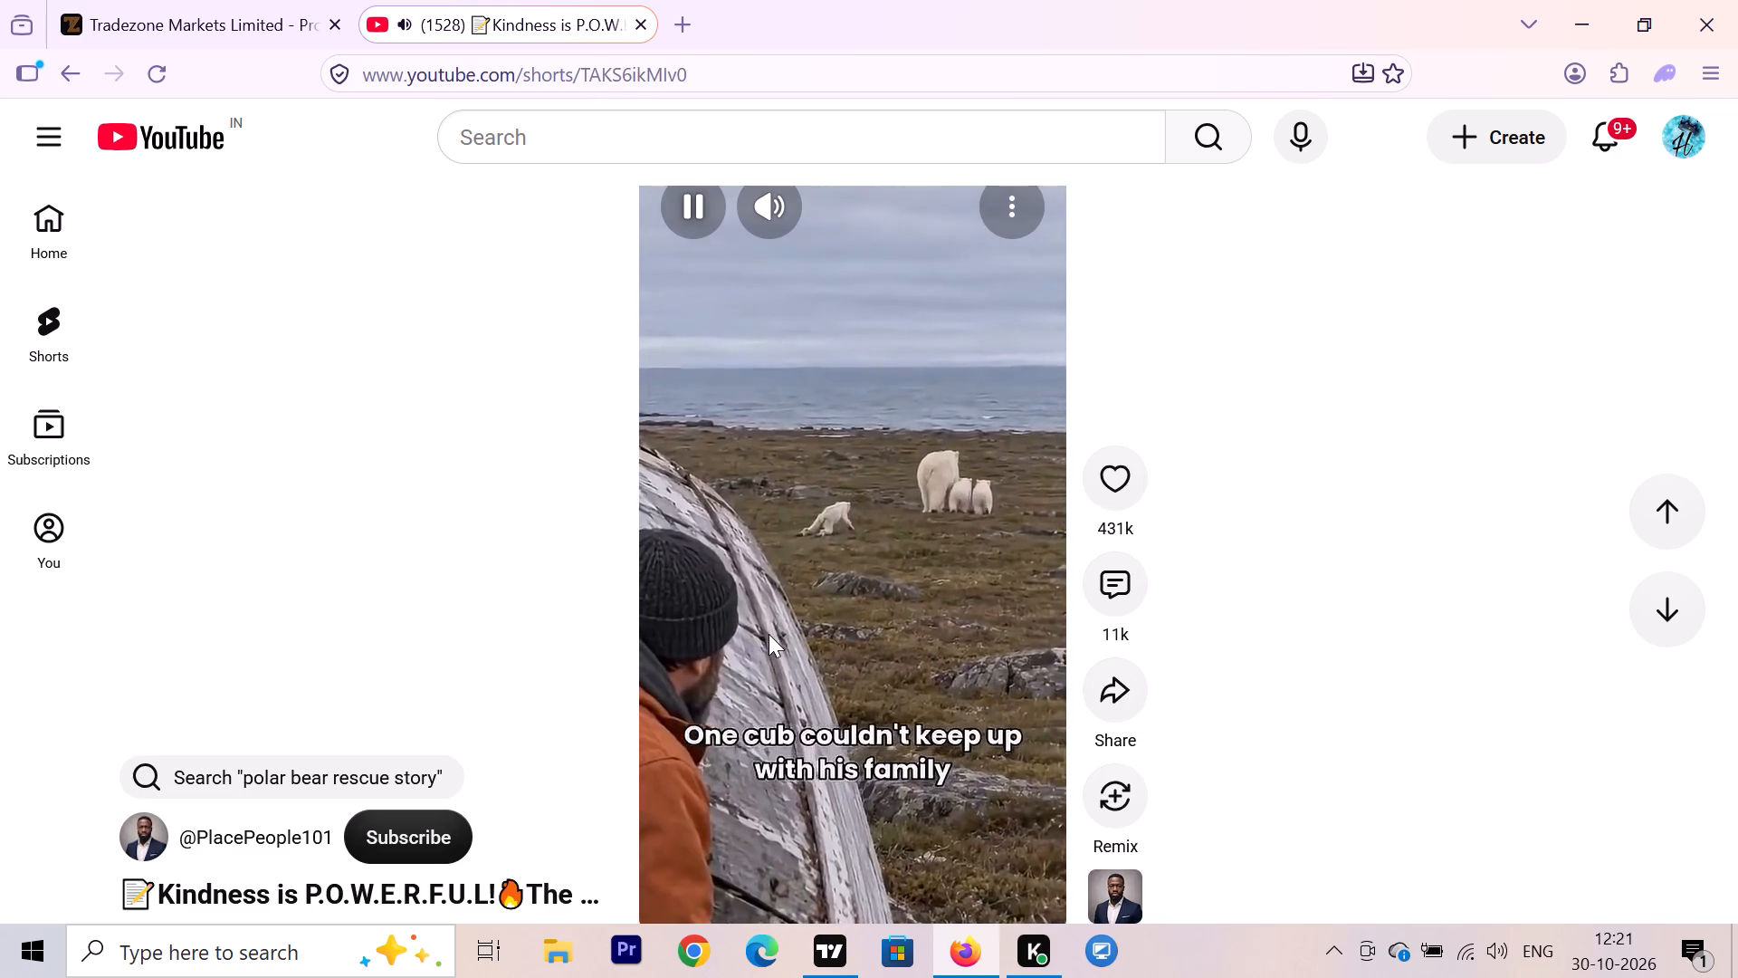
{"action": "scroll", "coordinate": [769, 634], "scroll_direction": "down", "scroll_amount": 6}
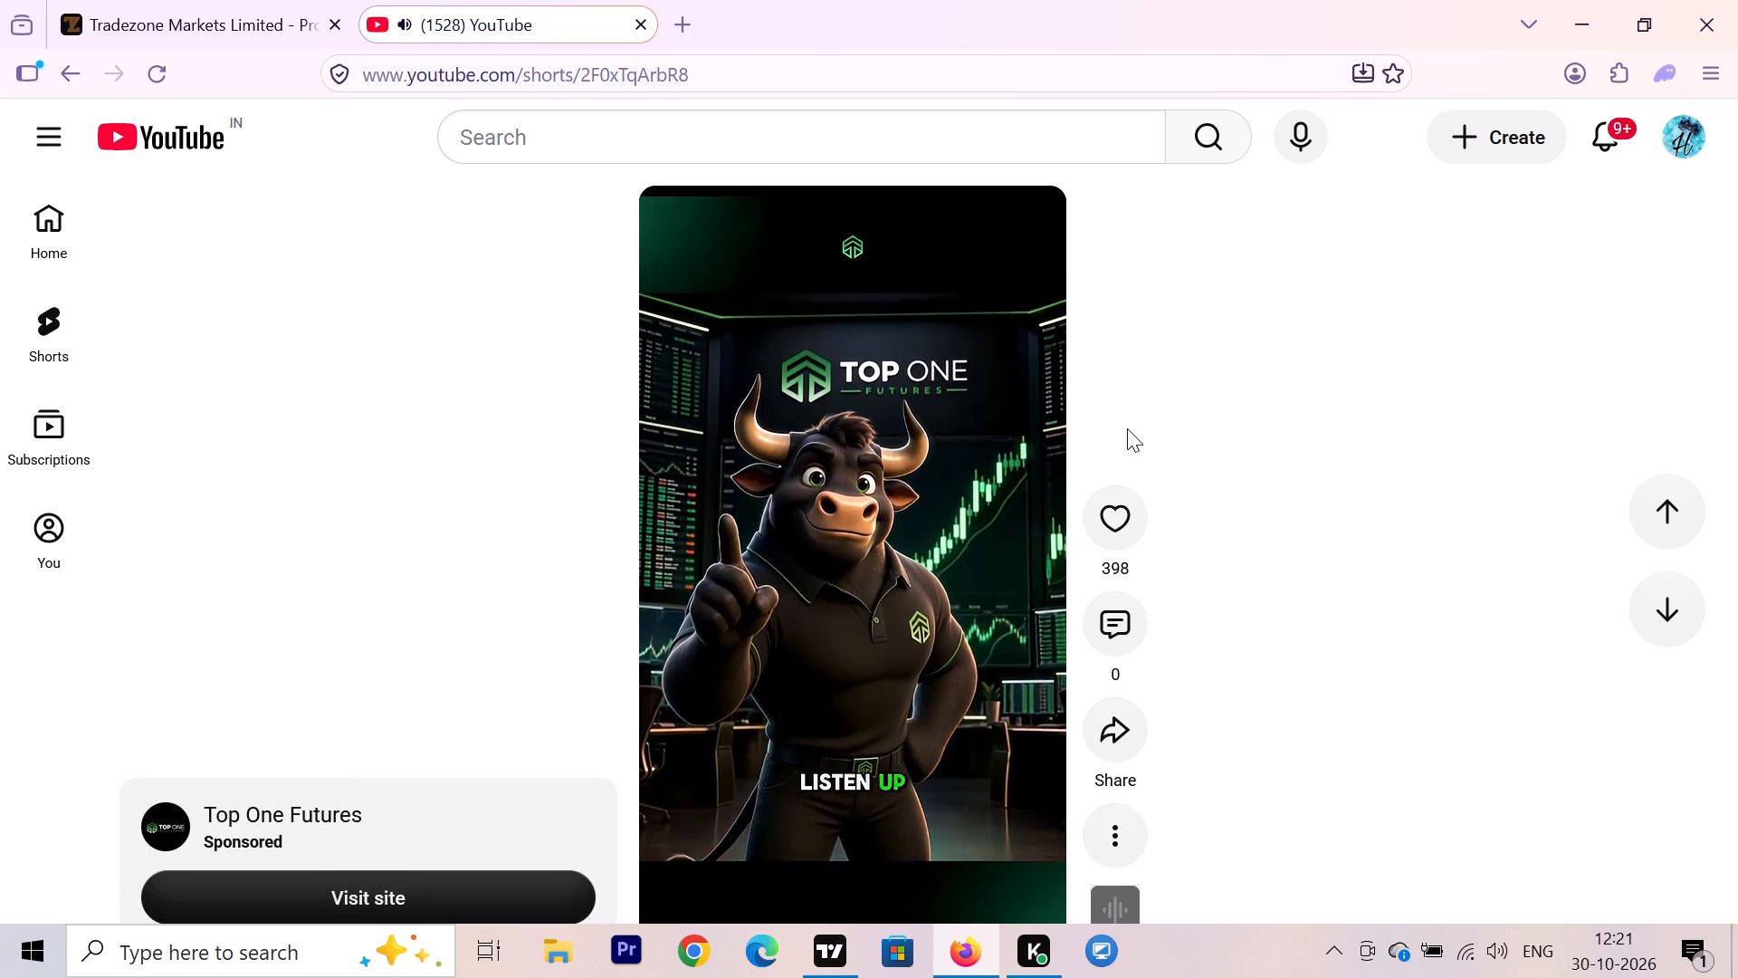
{"action": "scroll", "coordinate": [1071, 445], "scroll_direction": "down", "scroll_amount": 13}
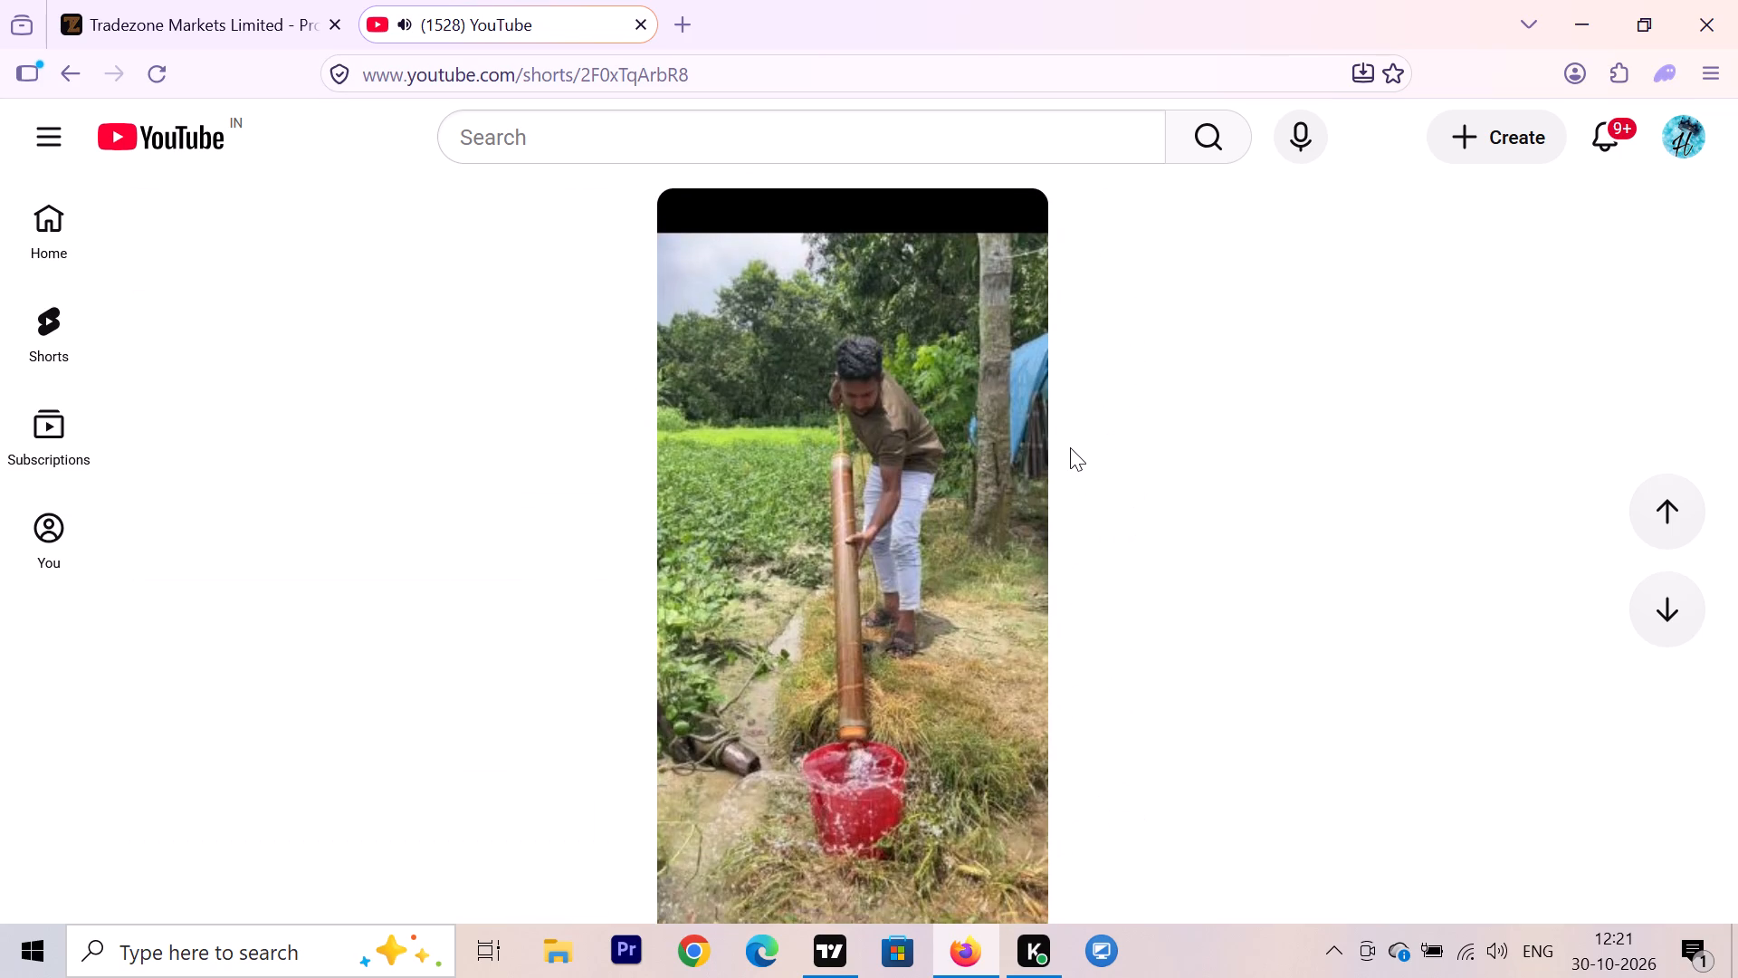
{"action": "scroll", "coordinate": [919, 456], "scroll_direction": "down", "scroll_amount": 7}
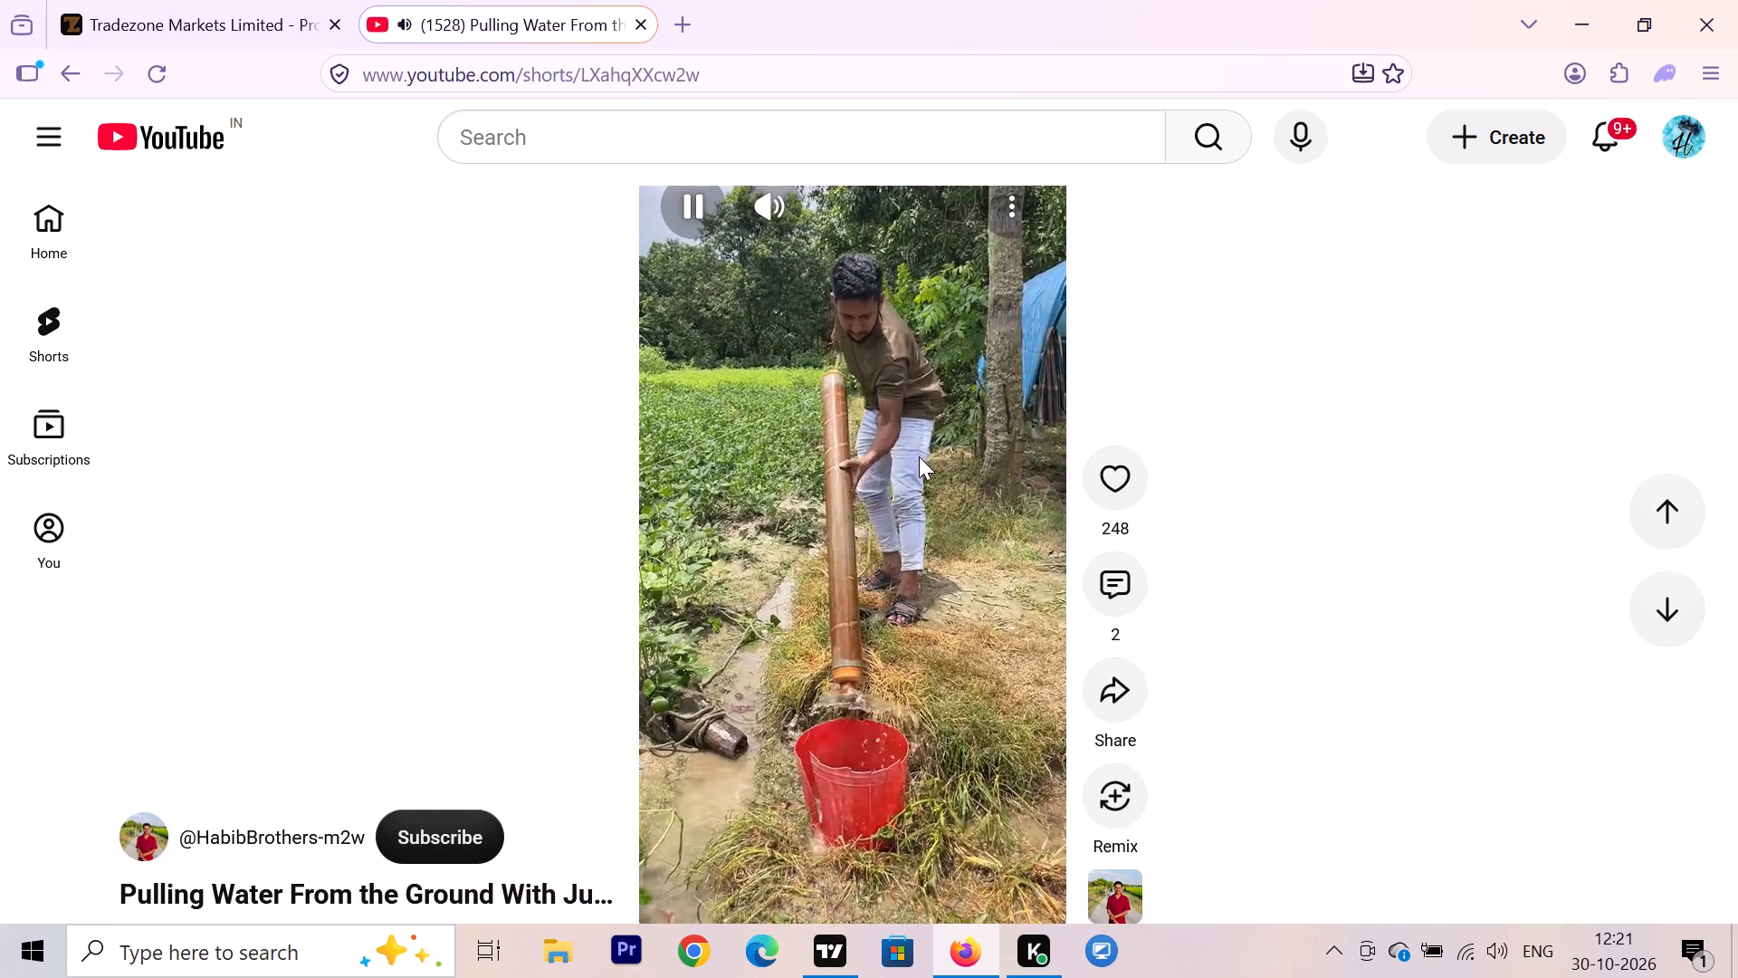
{"action": "scroll", "coordinate": [919, 456], "scroll_direction": "down", "scroll_amount": 6}
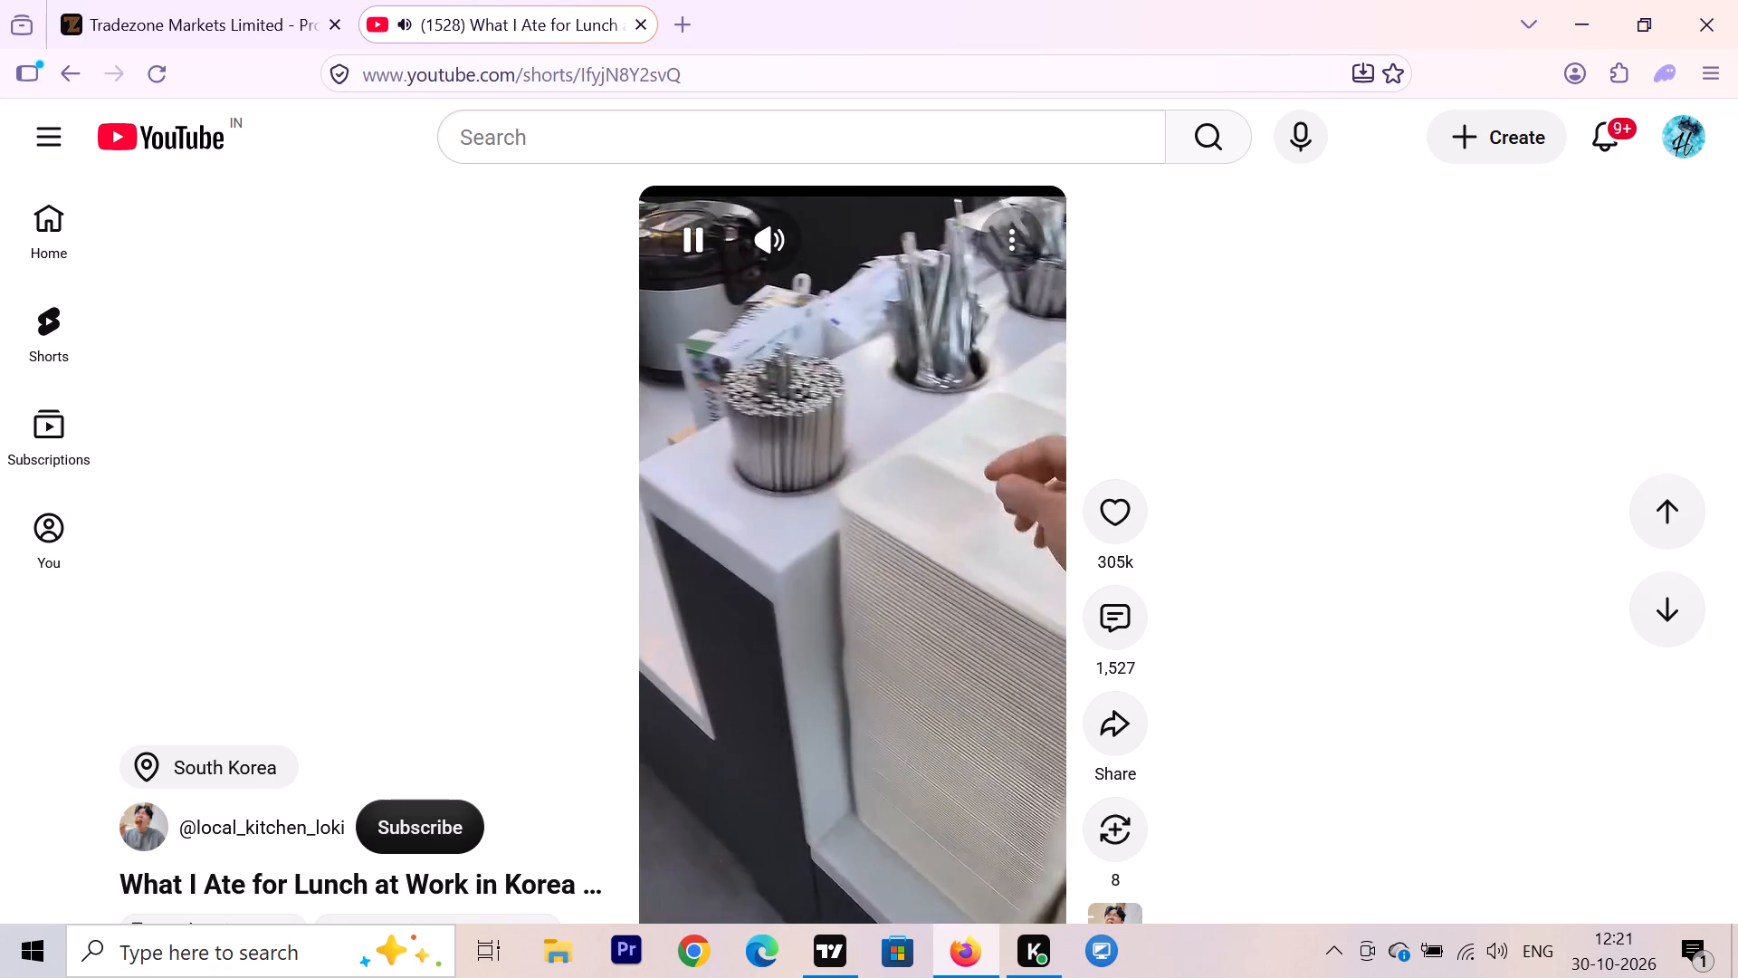
{"action": "scroll", "coordinate": [919, 456], "scroll_direction": "down", "scroll_amount": 16}
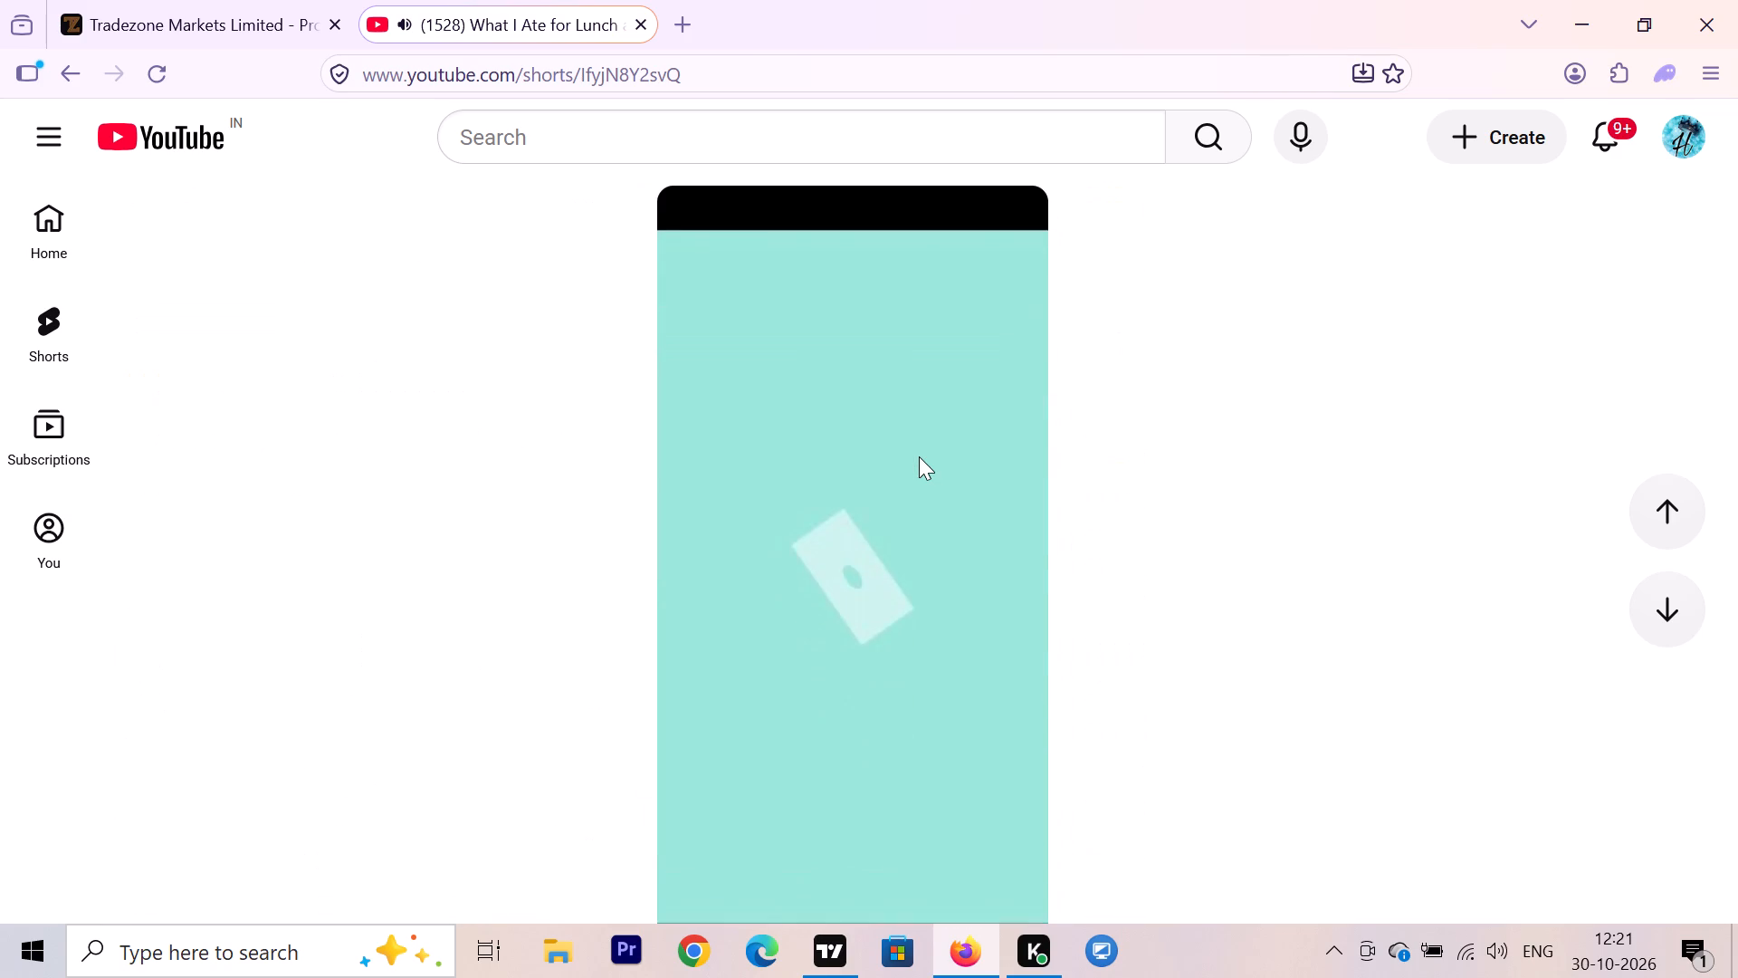
{"action": "scroll", "coordinate": [919, 456], "scroll_direction": "down", "scroll_amount": 12}
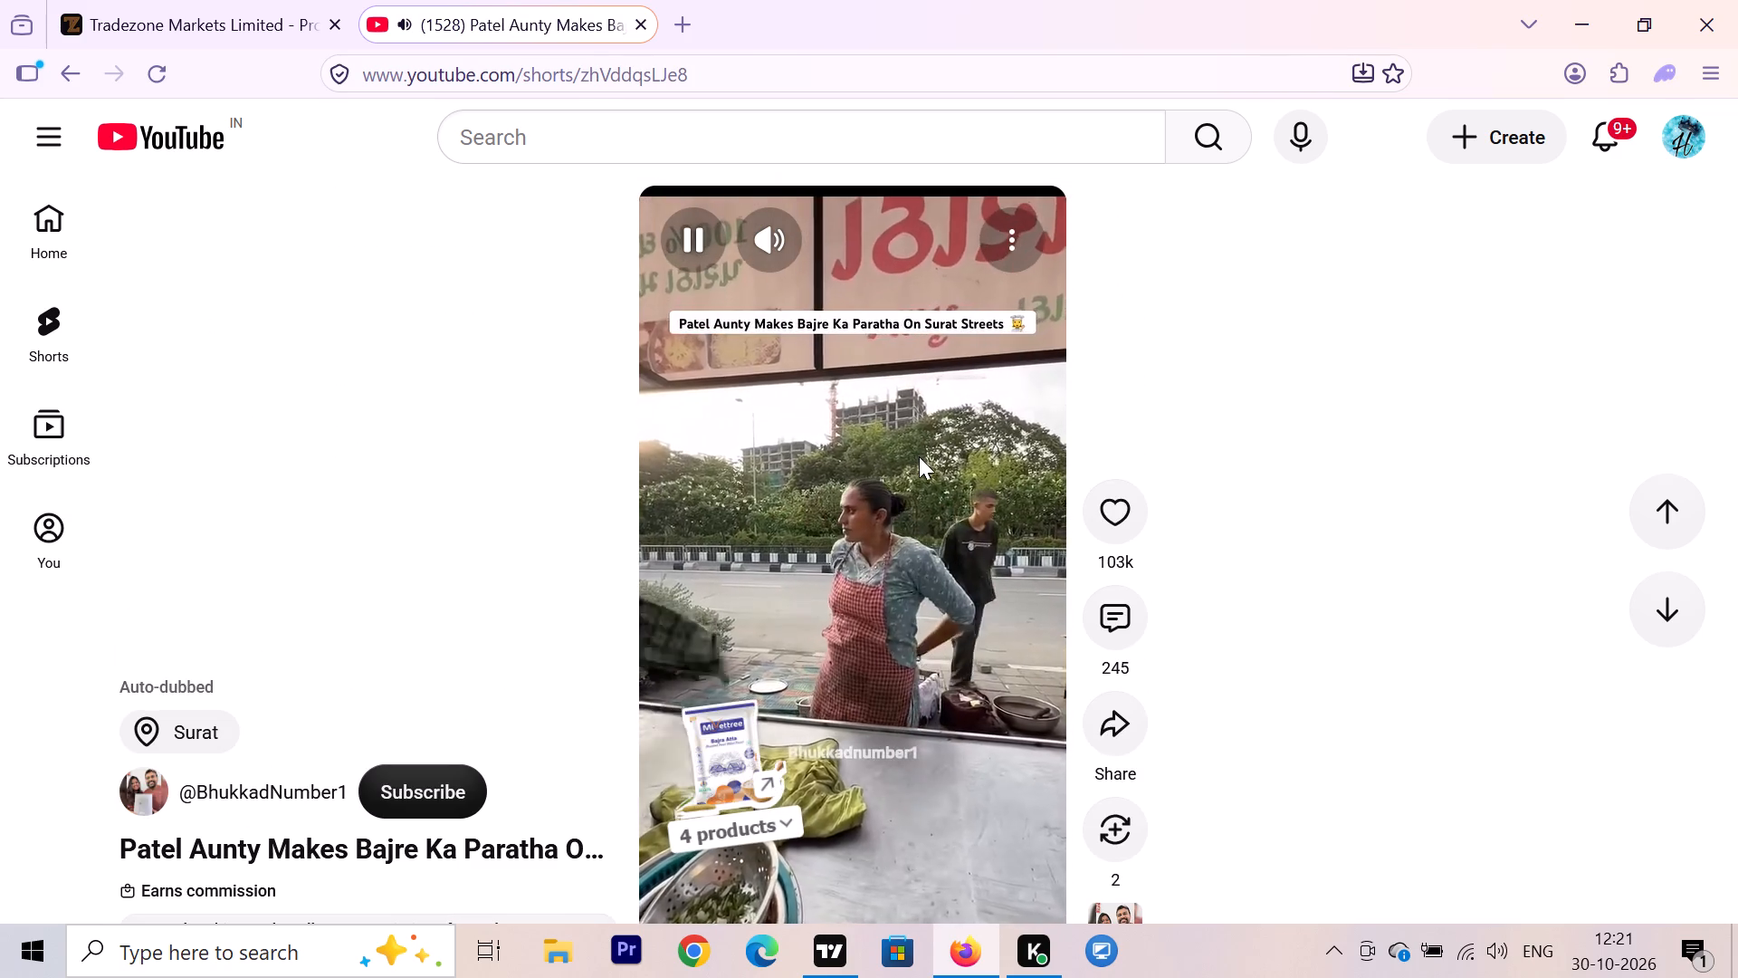
{"action": "scroll", "coordinate": [919, 456], "scroll_direction": "down", "scroll_amount": 6}
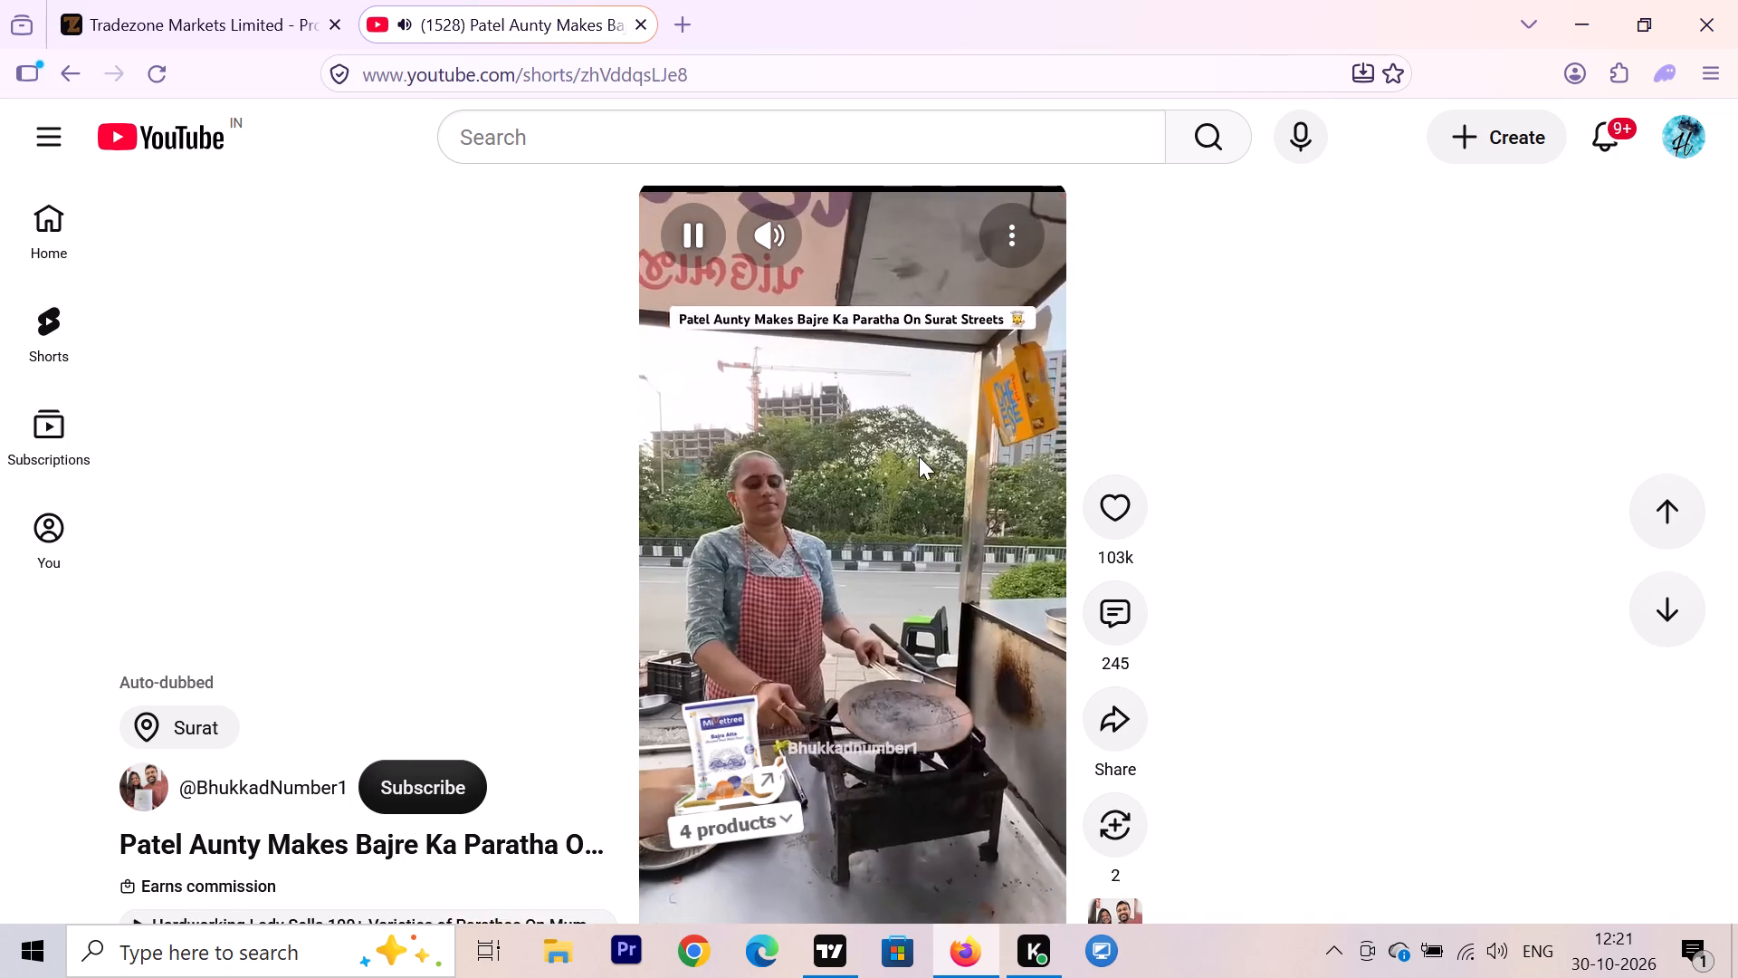
{"action": "scroll", "coordinate": [919, 456], "scroll_direction": "down", "scroll_amount": 7}
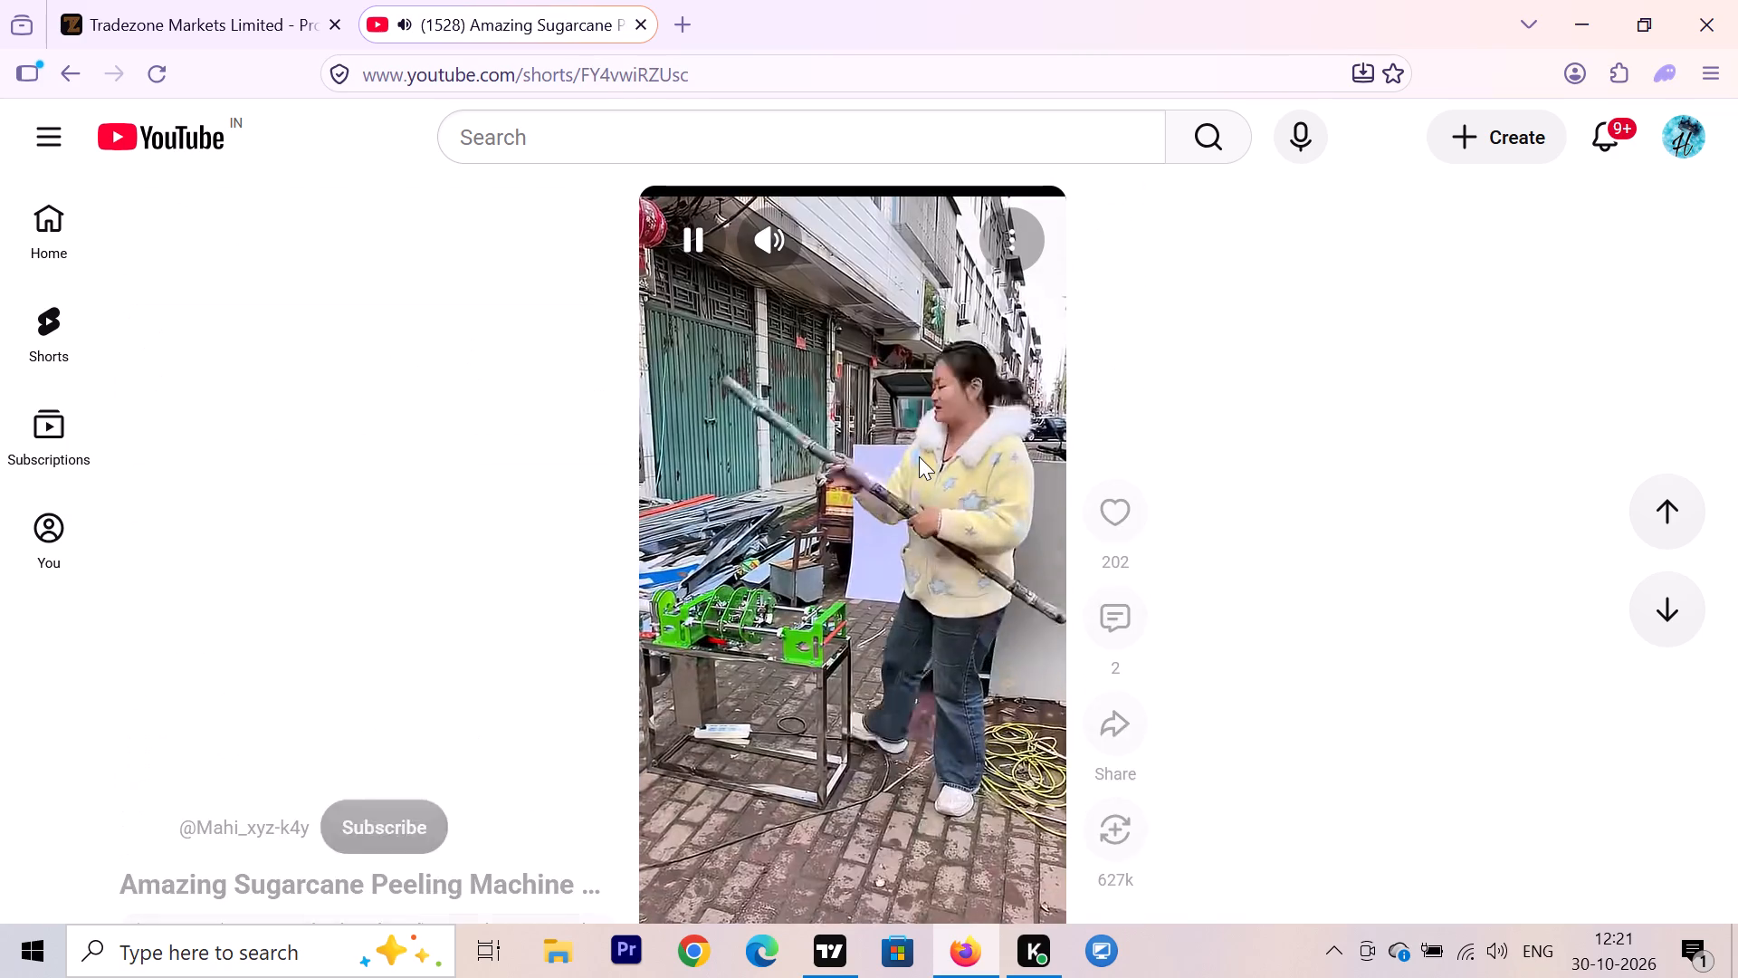
{"action": "scroll", "coordinate": [919, 456], "scroll_direction": "down", "scroll_amount": 15}
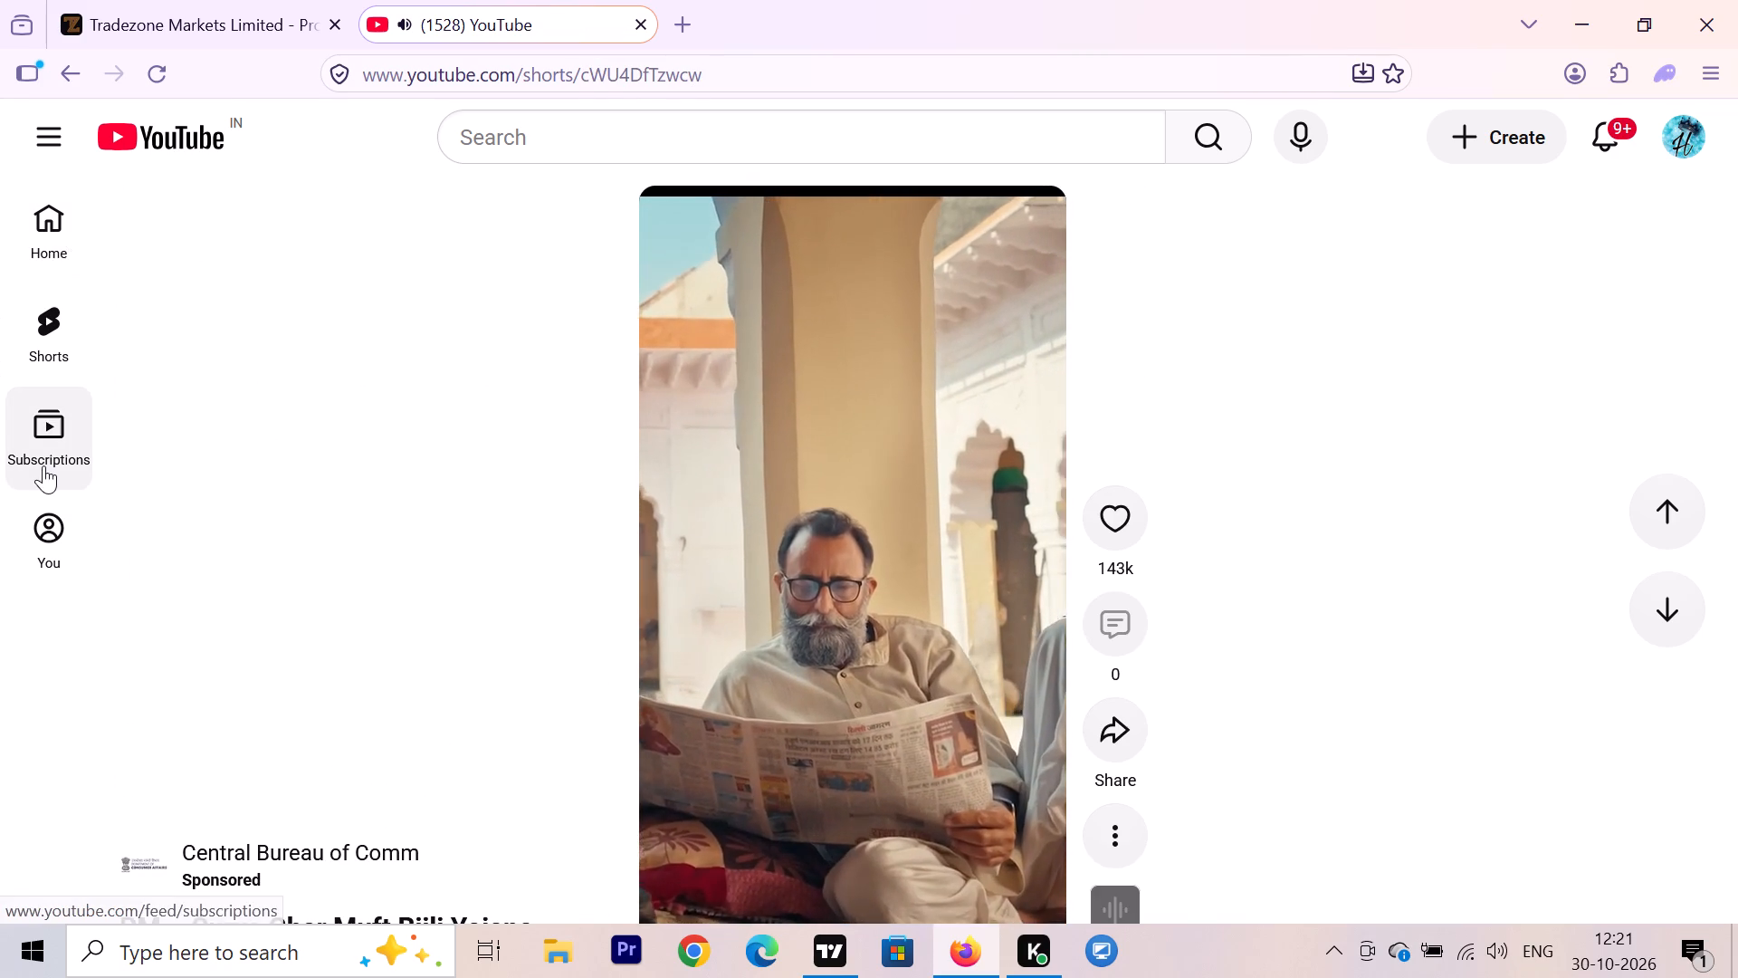
Open the Subscriptions feed on YouTube.
{"action": "left_click", "coordinate": [43, 459]}
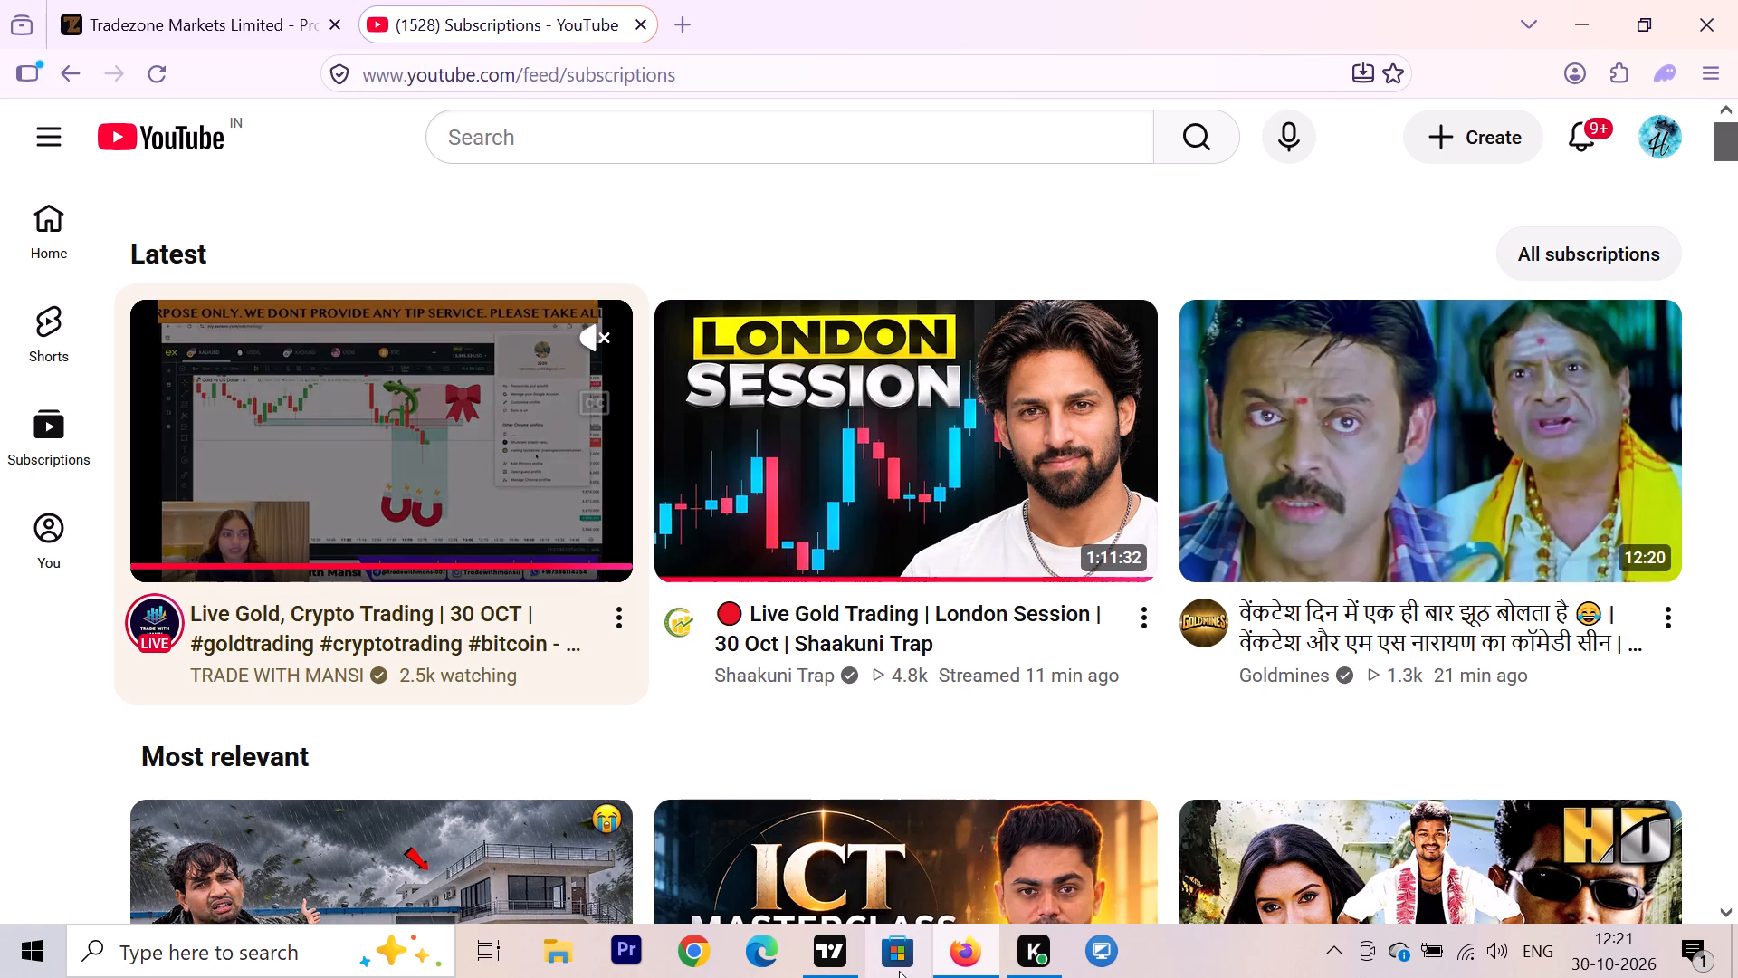
Switch to TradingView and examine the recent price action on the 1-minute XAUUSD chart.
{"action": "left_click", "coordinate": [846, 966]}
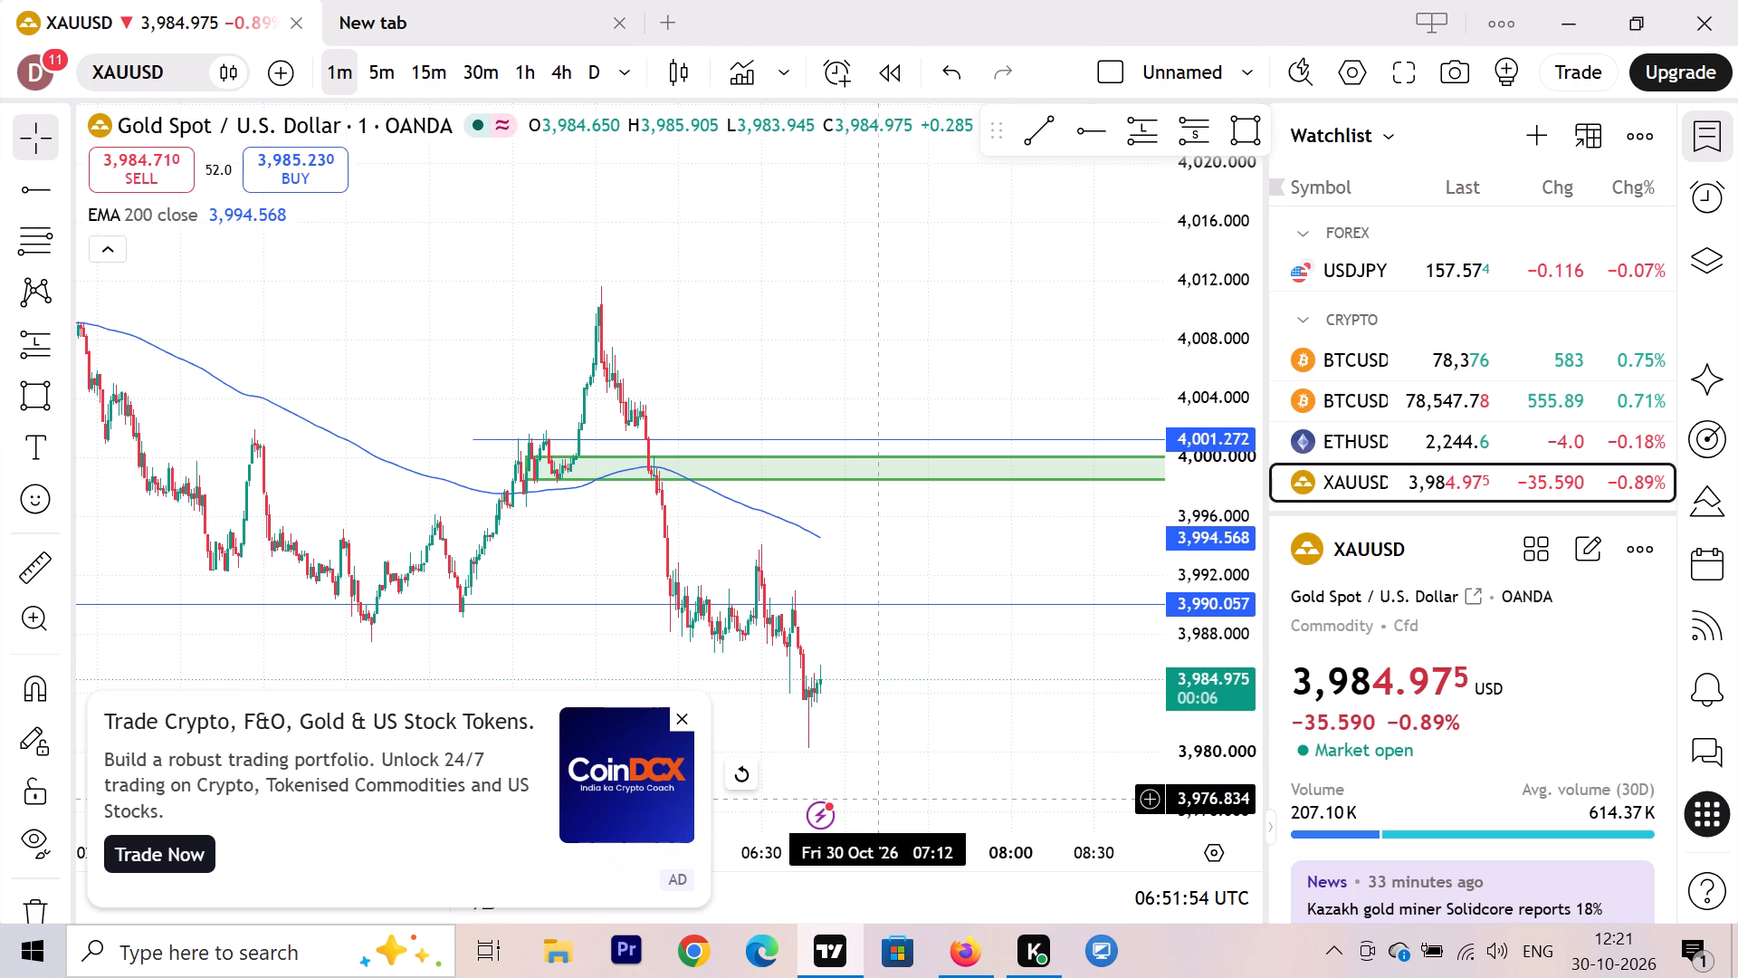
{"action": "left_click_drag", "start_coordinate": [979, 784], "coordinate": [1023, 655]}
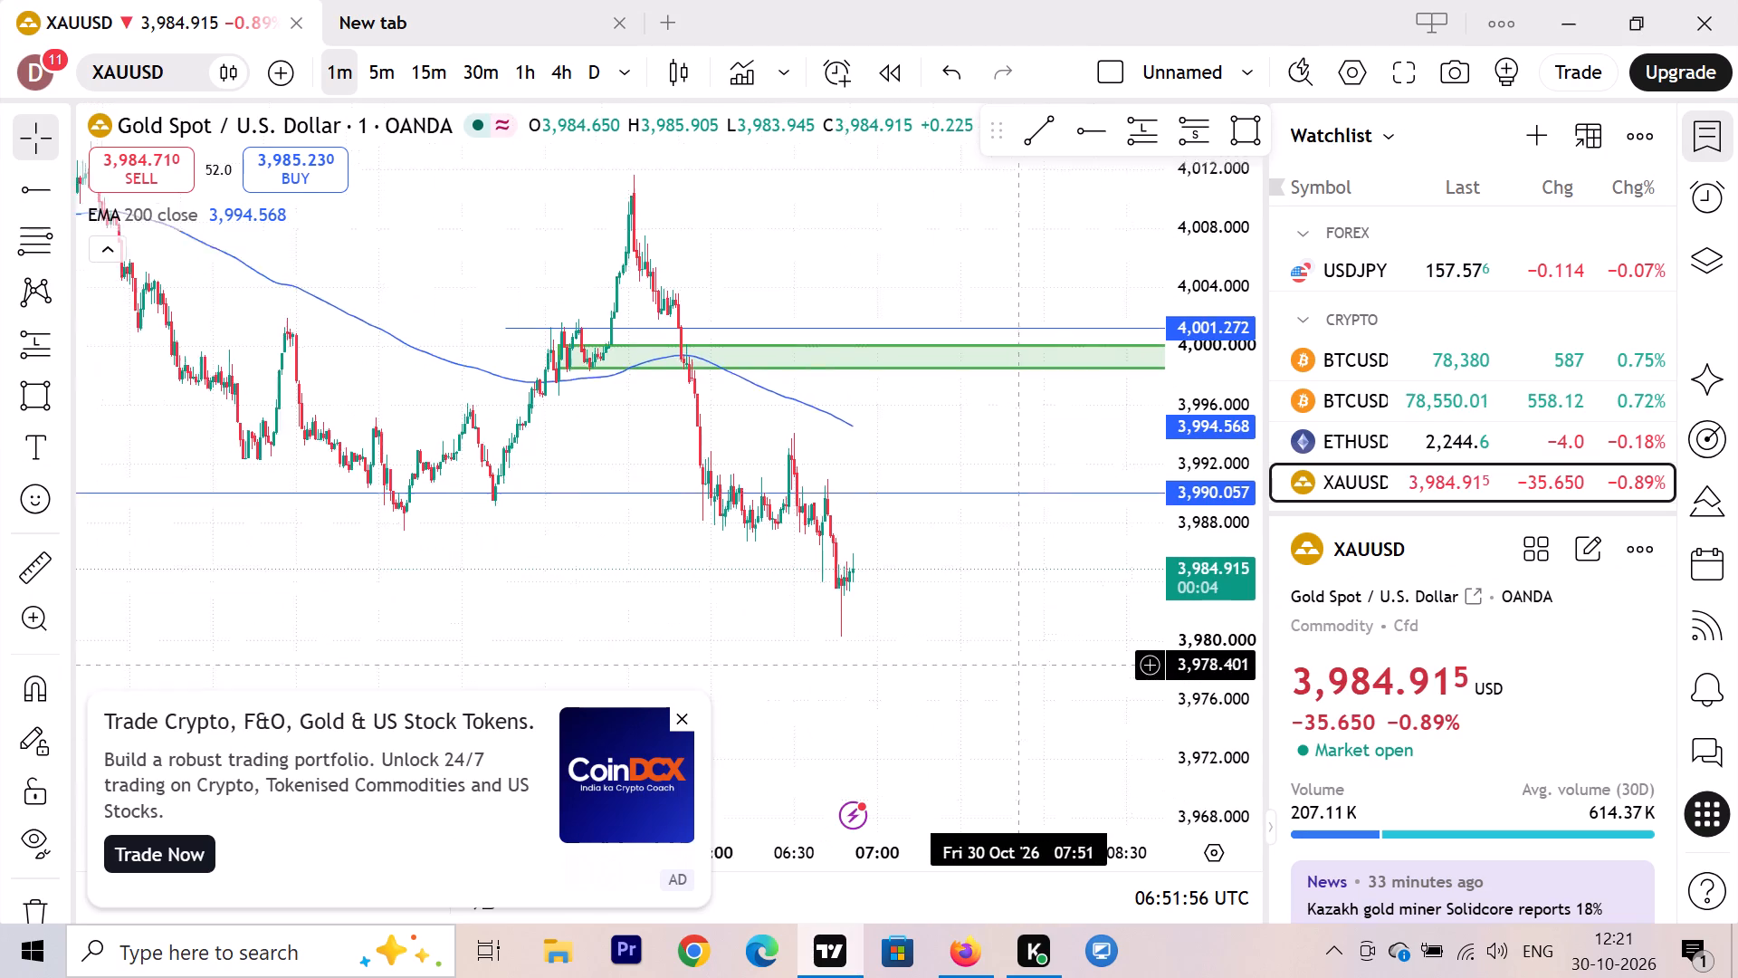
{"action": "left_click_drag", "start_coordinate": [1023, 655], "coordinate": [1032, 623]}
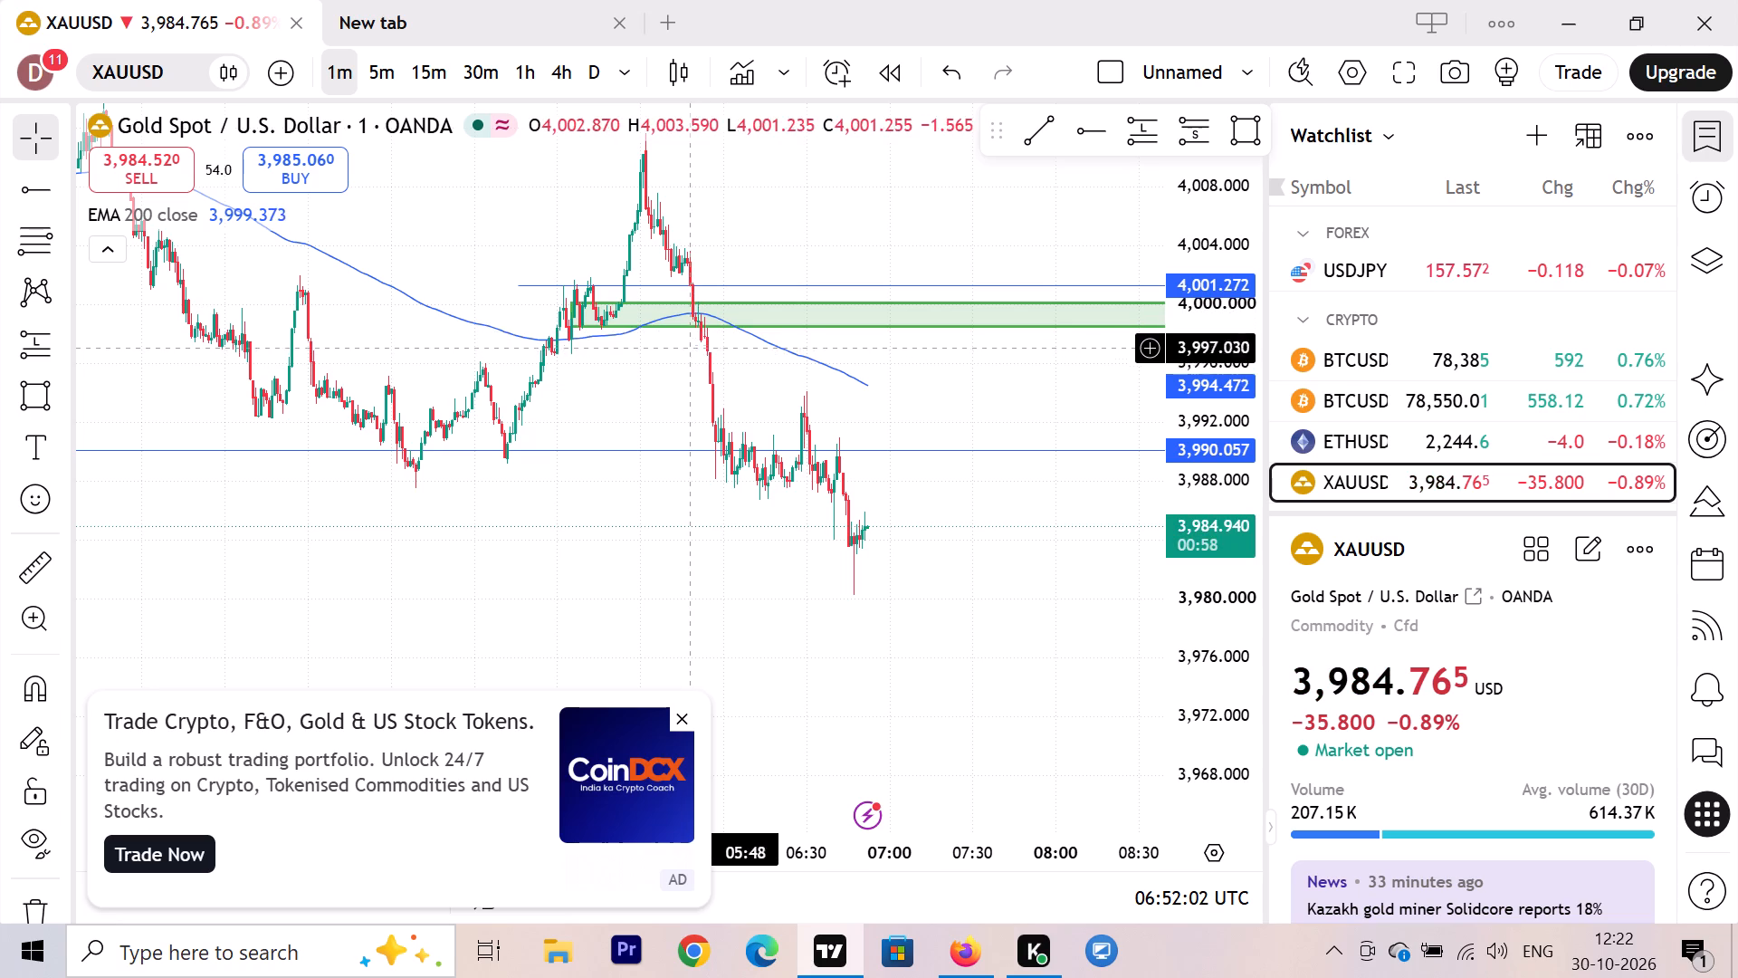
{"action": "scroll", "coordinate": [684, 469], "scroll_direction": "up", "scroll_amount": 6}
{"action": "scroll", "coordinate": [684, 469], "scroll_direction": "up", "scroll_amount": 17}
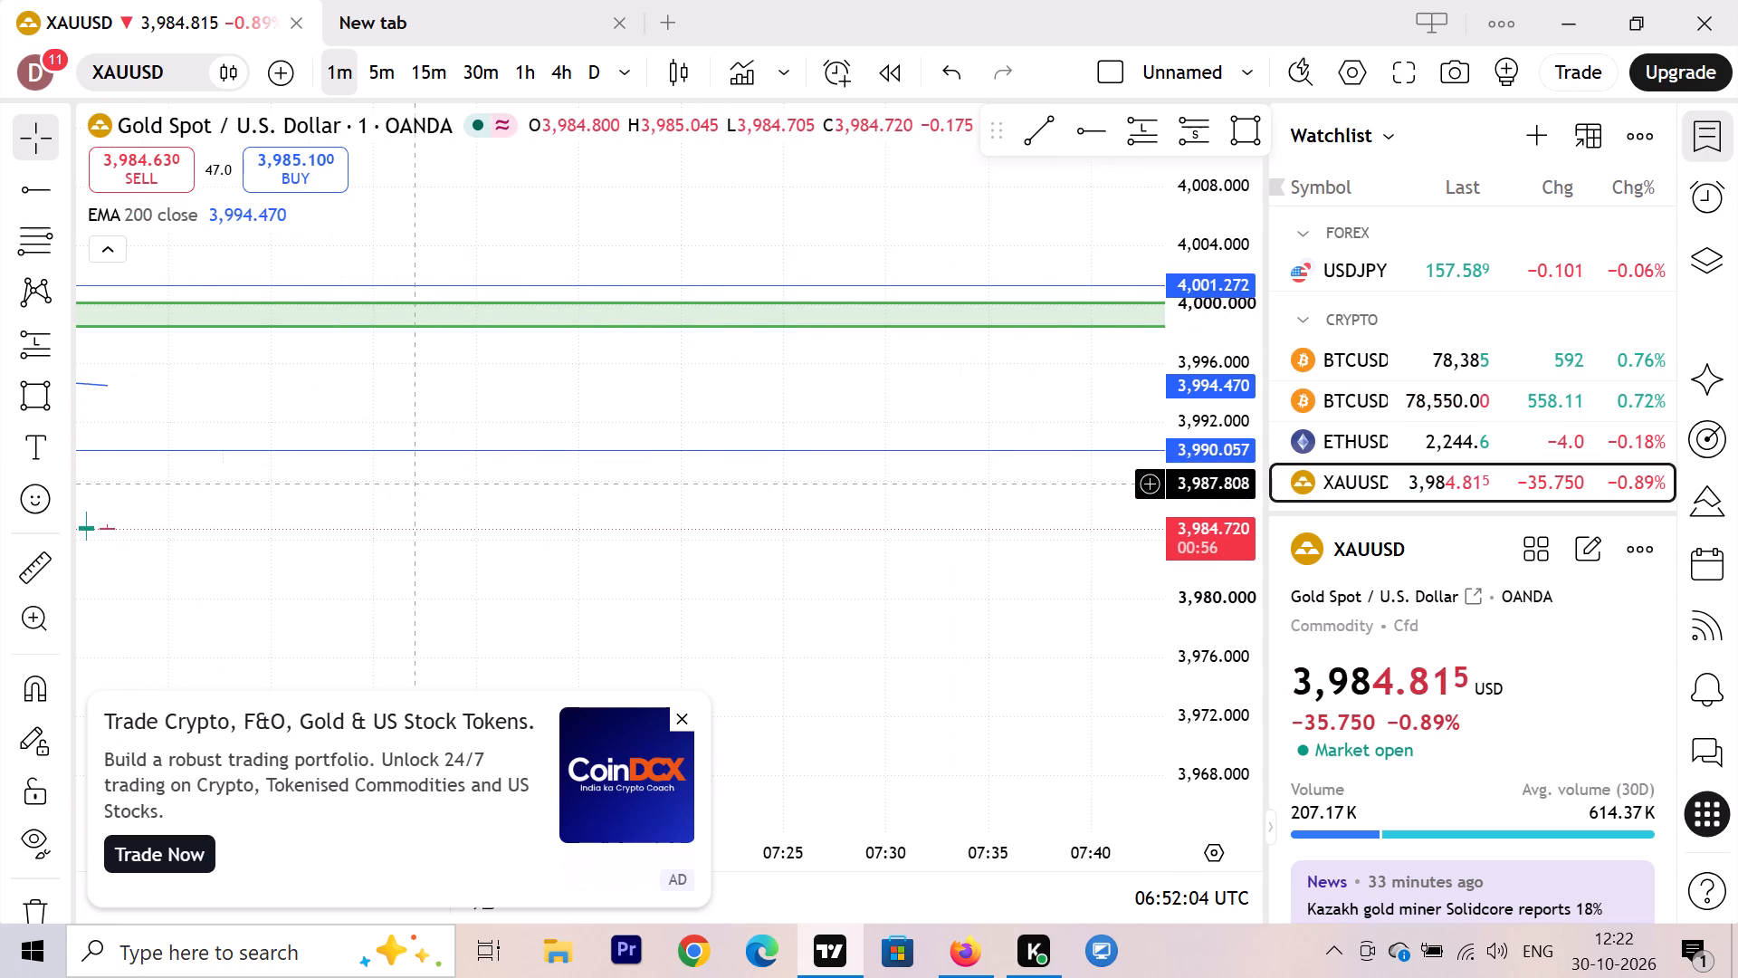
{"action": "left_click_drag", "start_coordinate": [408, 484], "coordinate": [1342, 734]}
{"action": "left_click_drag", "start_coordinate": [431, 587], "coordinate": [1256, 364]}
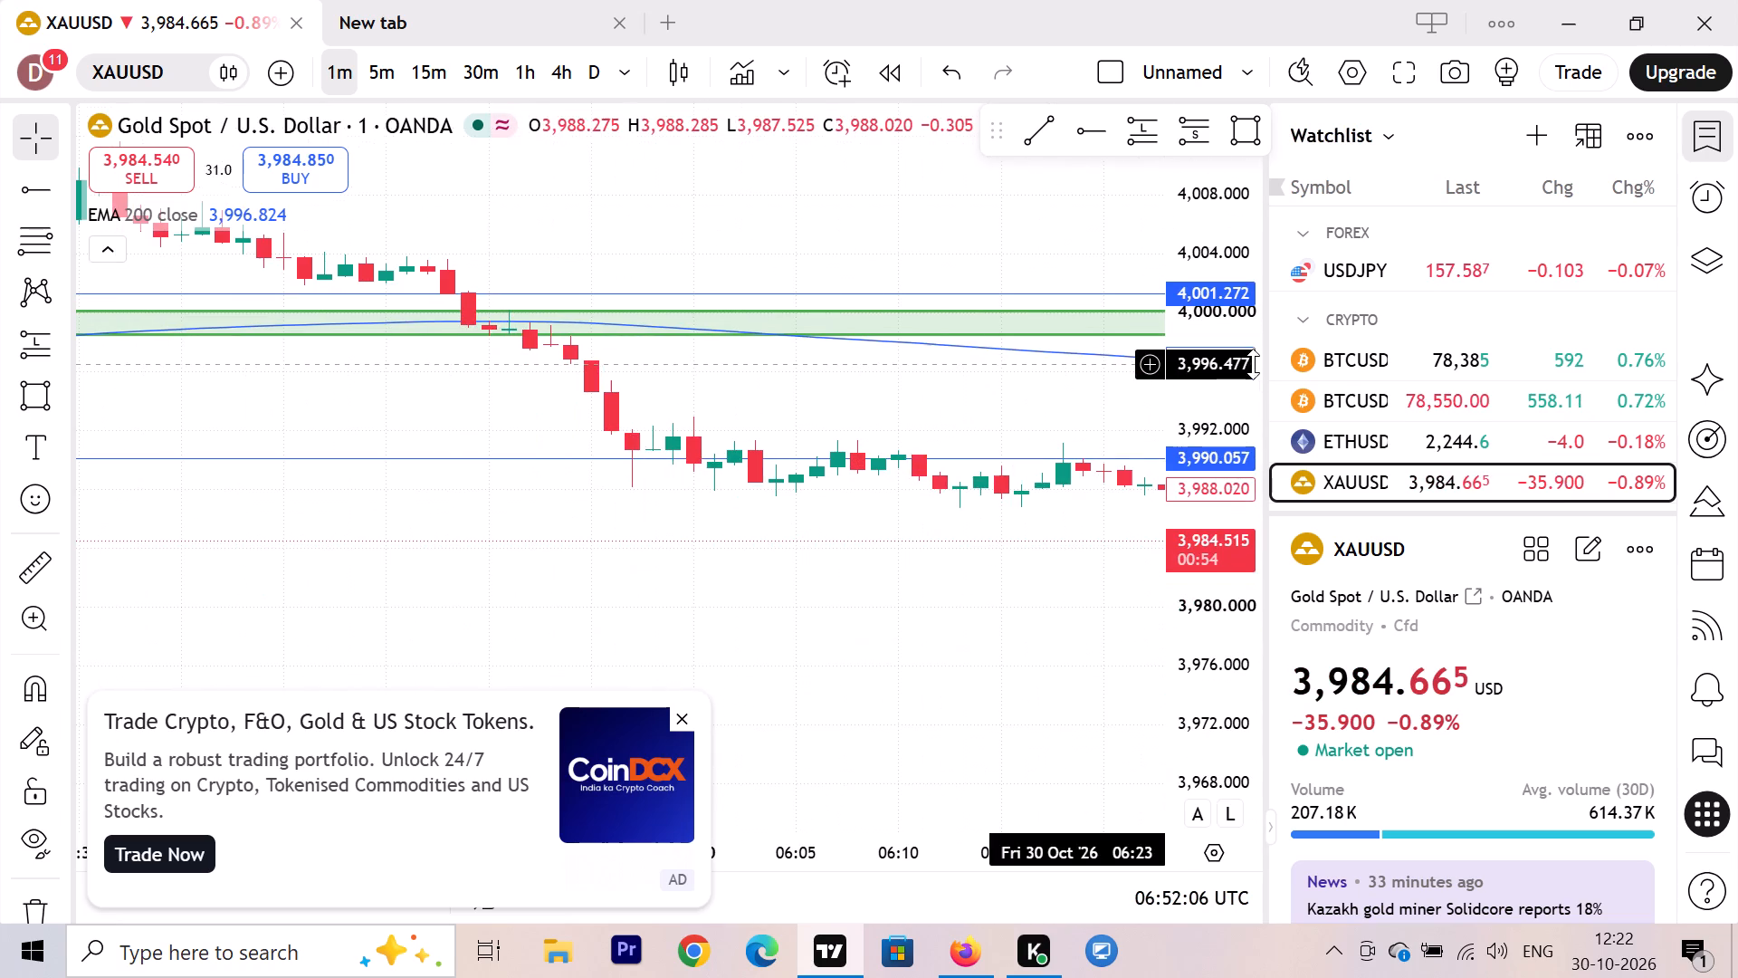
Hide the watchlist to widen the XAUUSD chart area.
{"action": "left_click", "coordinate": [1709, 138]}
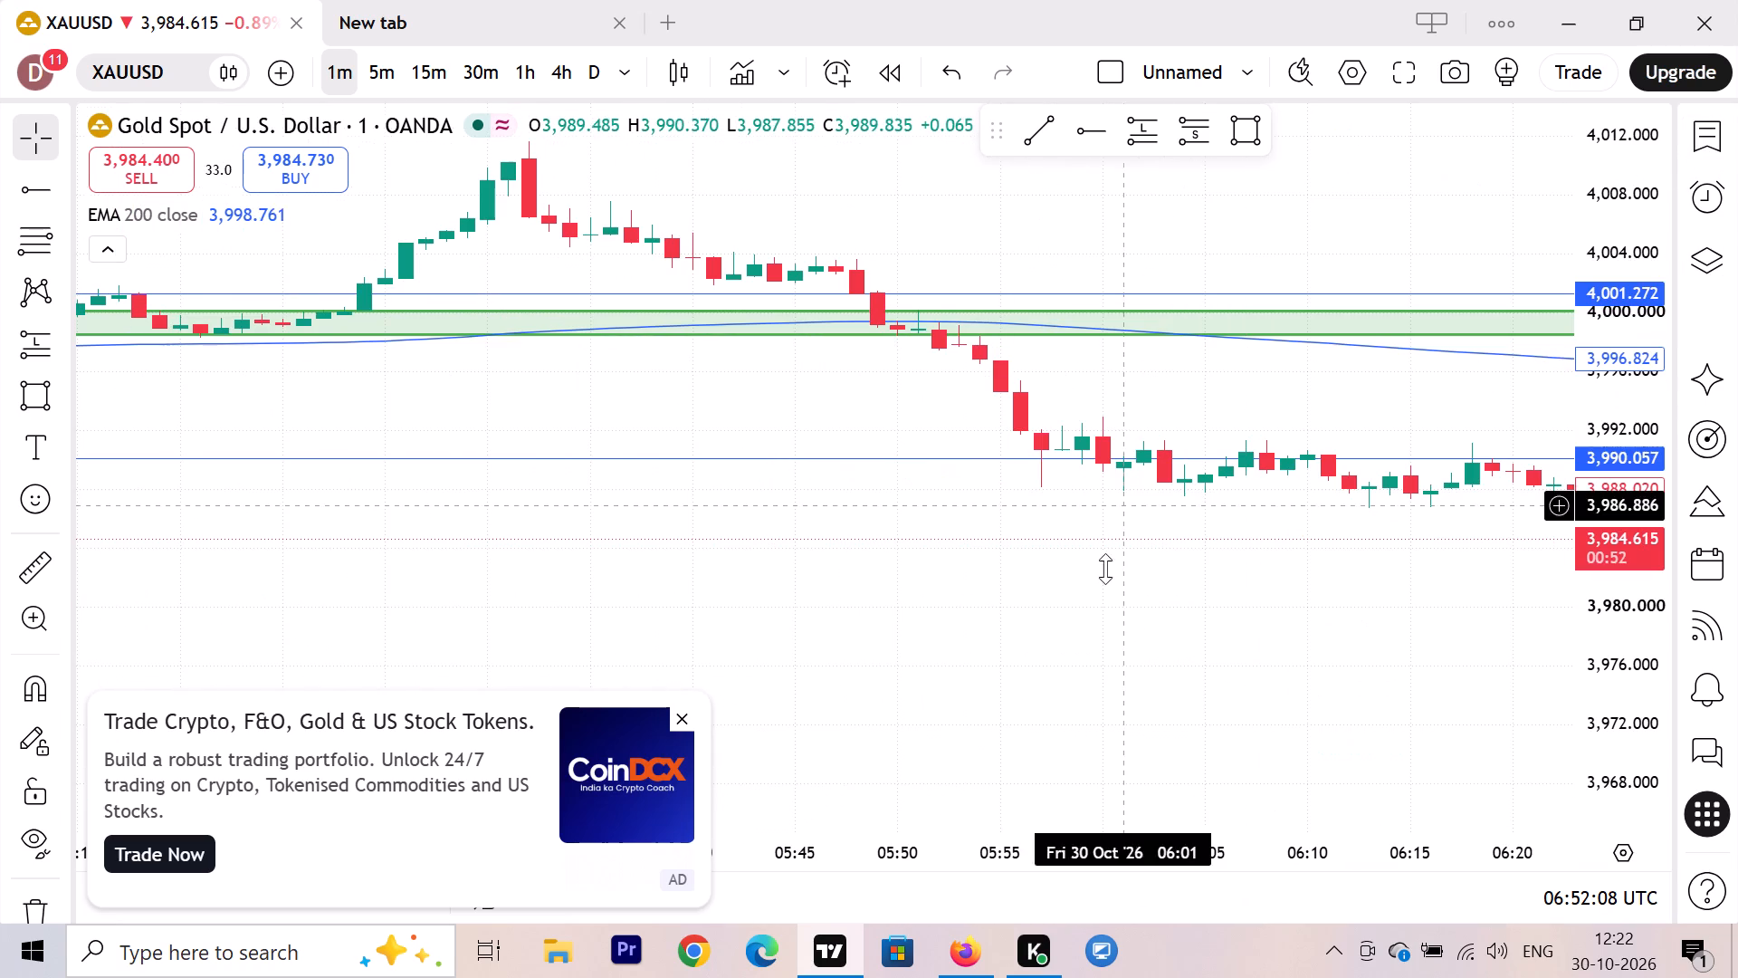
Examine the XAUUSD price movement between the green zone near 4,000 and the latest candles around the 3,990.057 line.
{"action": "scroll", "coordinate": [1649, 711], "scroll_direction": "up", "scroll_amount": 15}
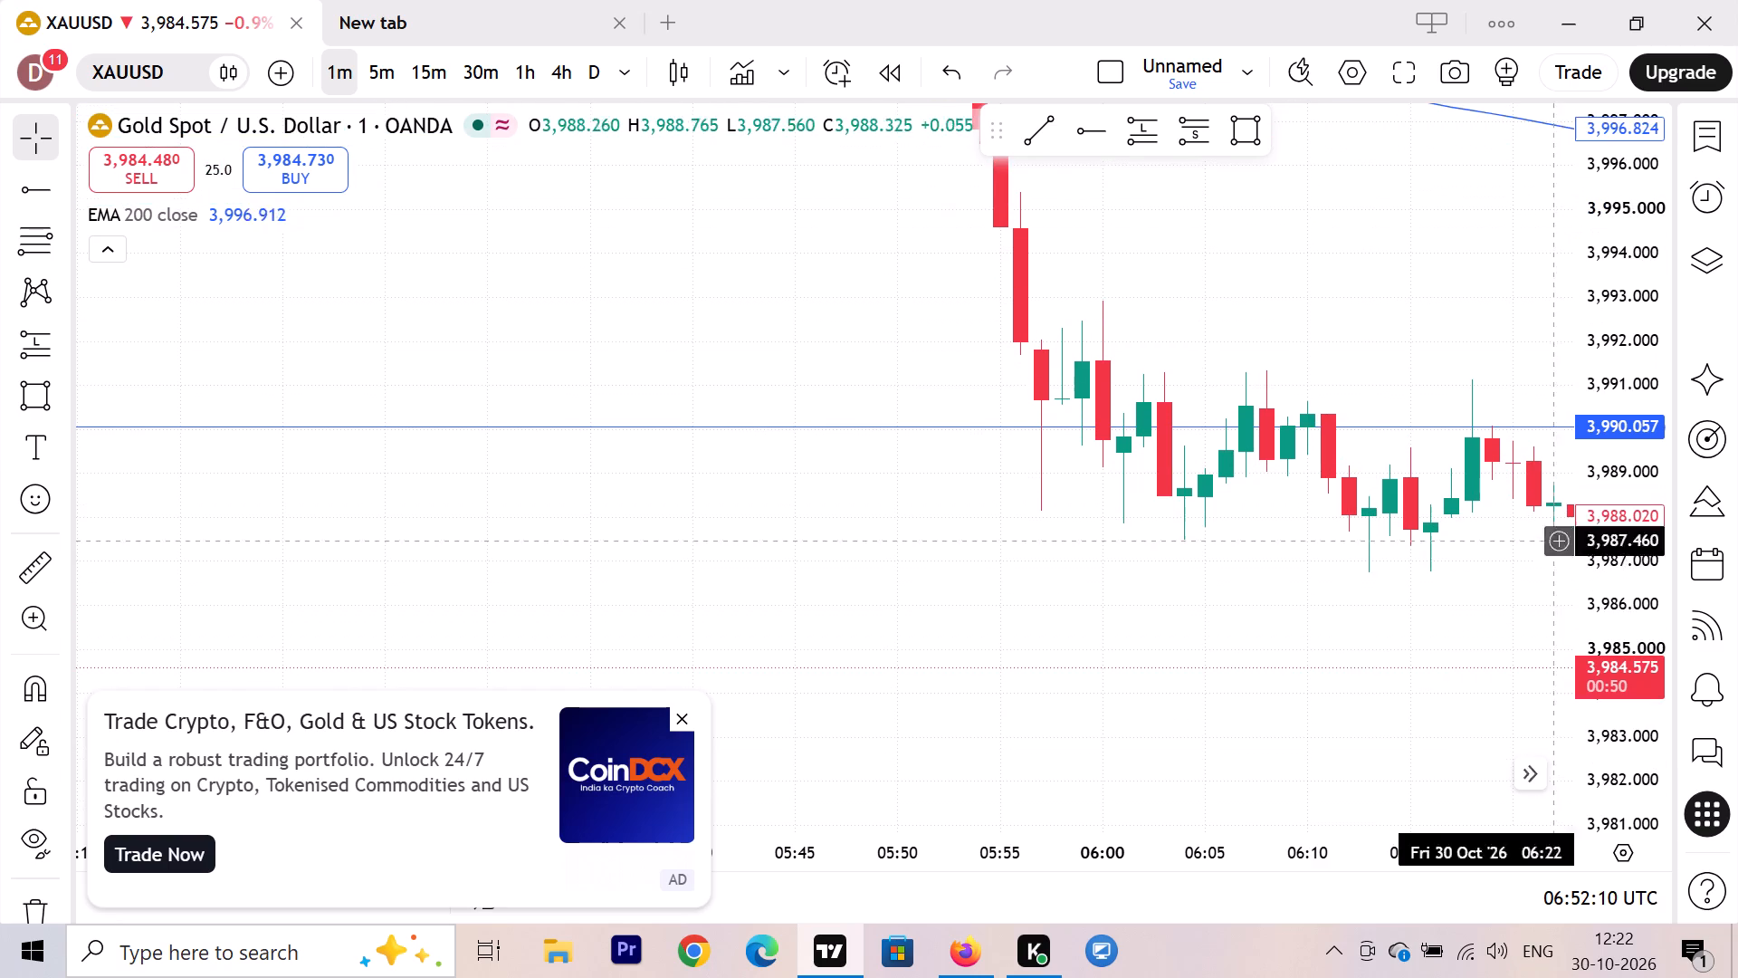
{"action": "left_click_drag", "start_coordinate": [1322, 269], "coordinate": [1314, 770]}
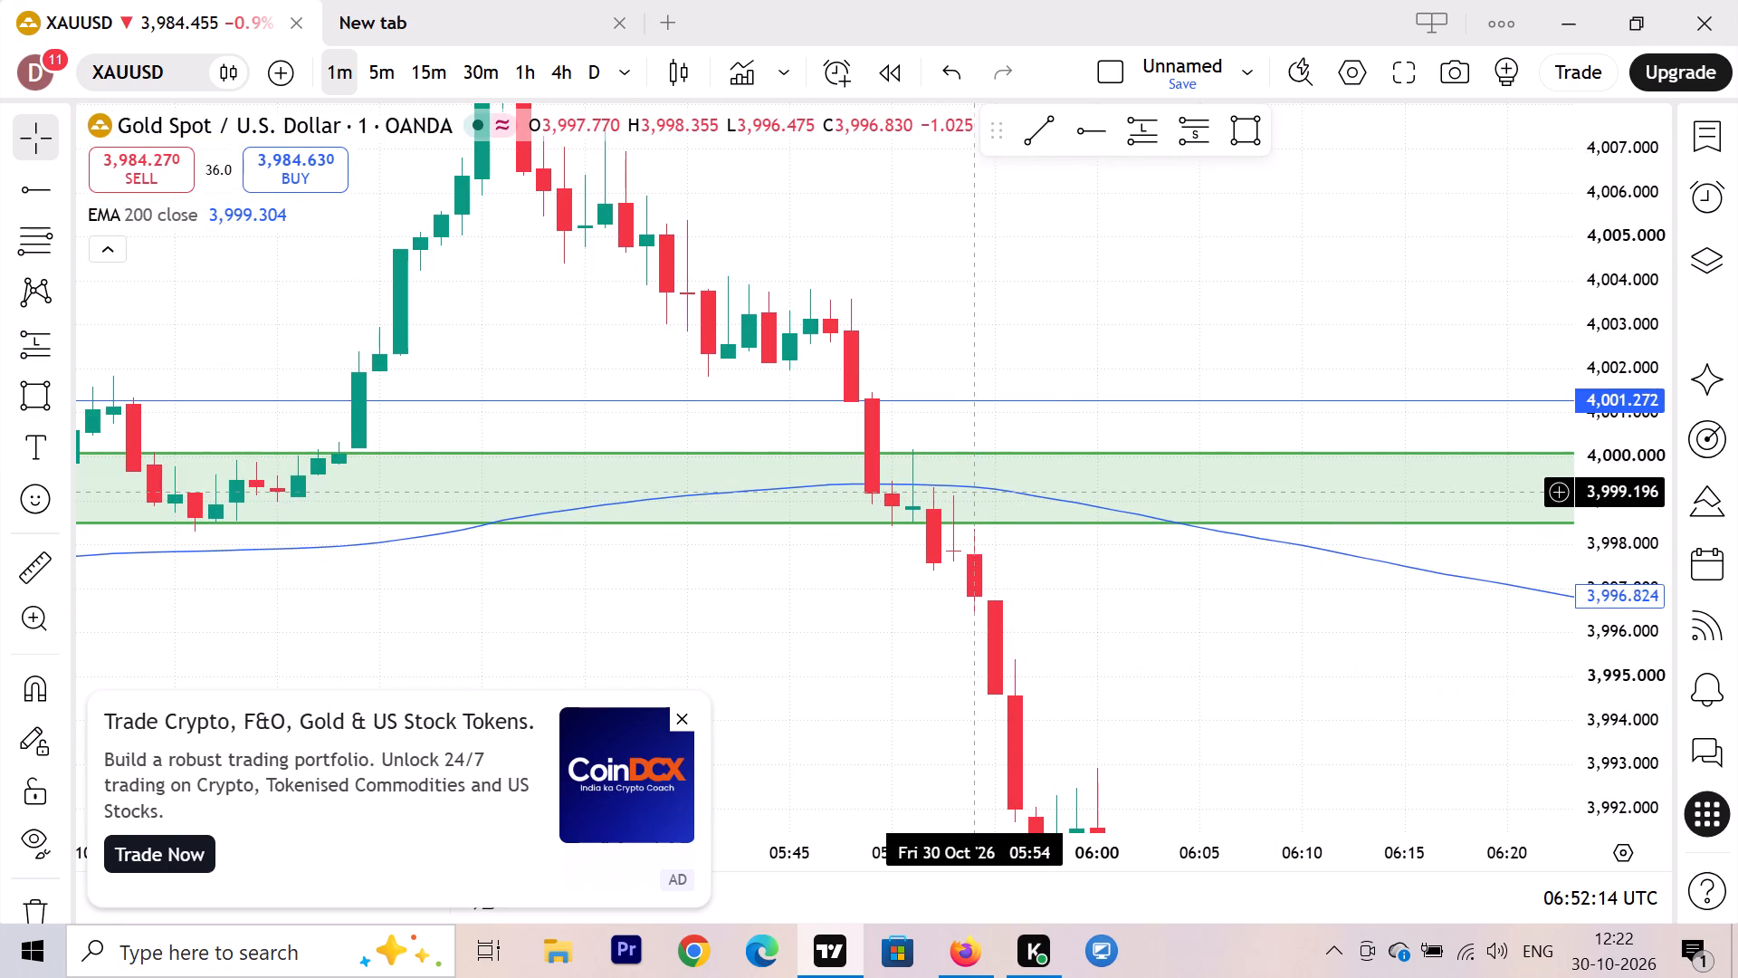
{"action": "scroll", "coordinate": [1091, 667], "scroll_direction": "down", "scroll_amount": 4}
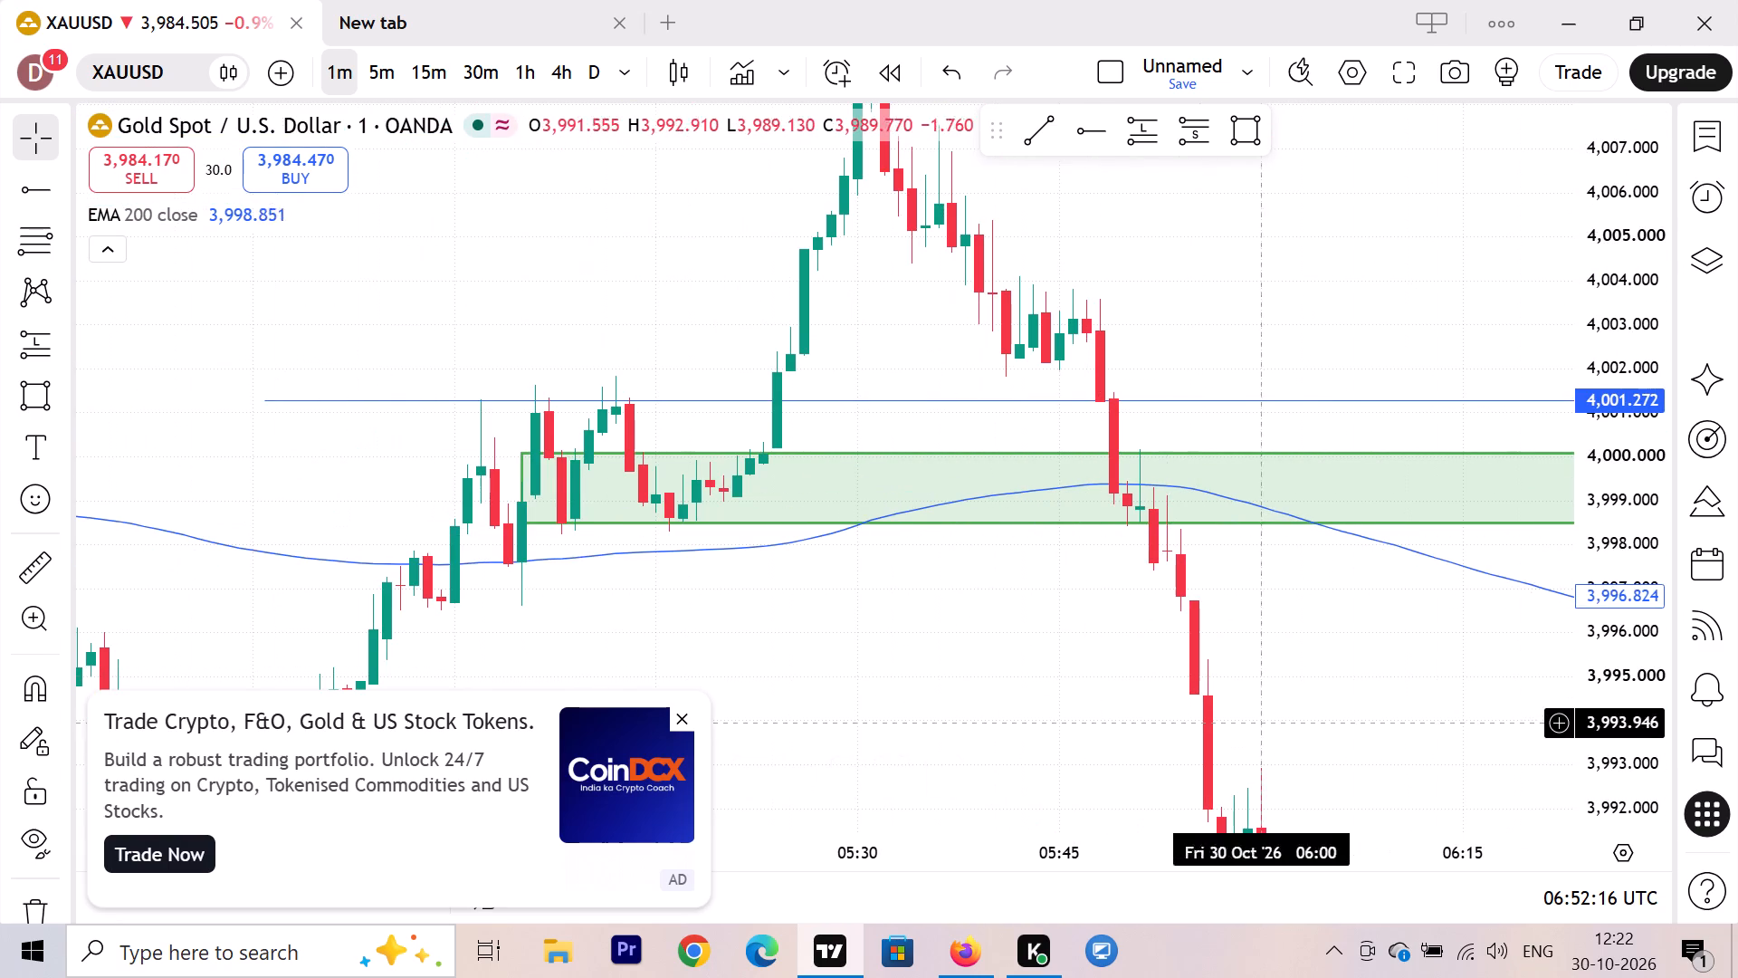
{"action": "left_click_drag", "start_coordinate": [1251, 607], "coordinate": [1229, 549]}
{"action": "left_click_drag", "start_coordinate": [1343, 710], "coordinate": [1180, 335]}
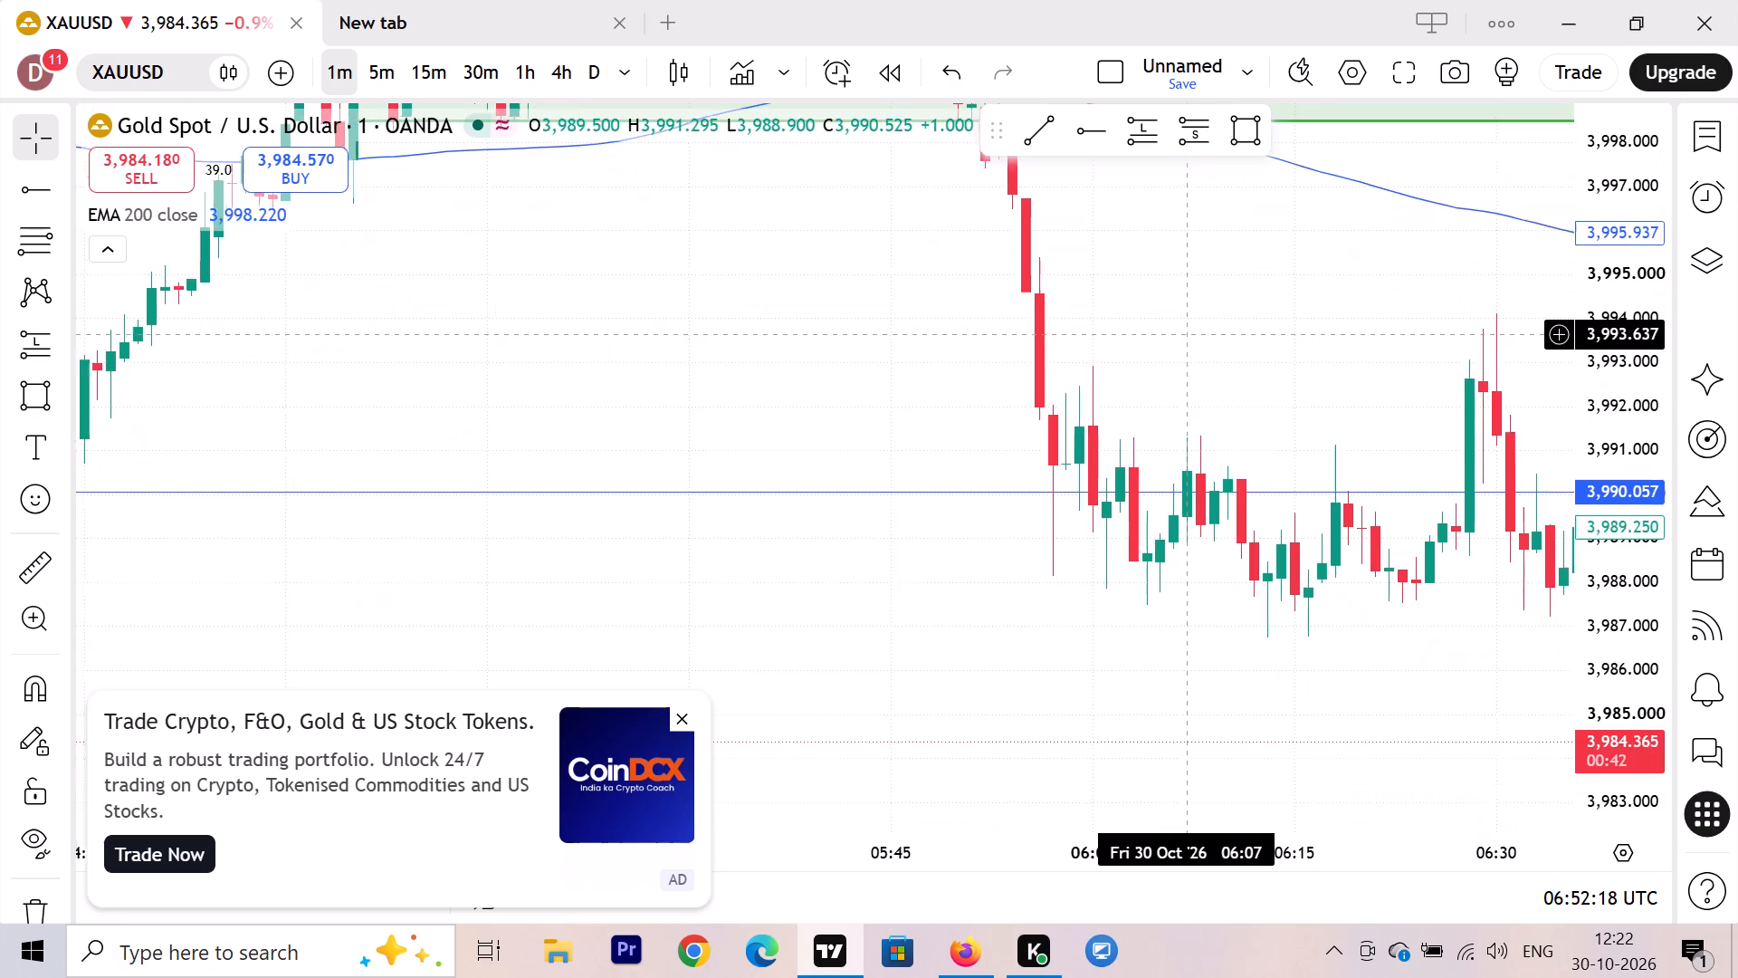
{"action": "left_click_drag", "start_coordinate": [1180, 335], "coordinate": [1154, 728]}
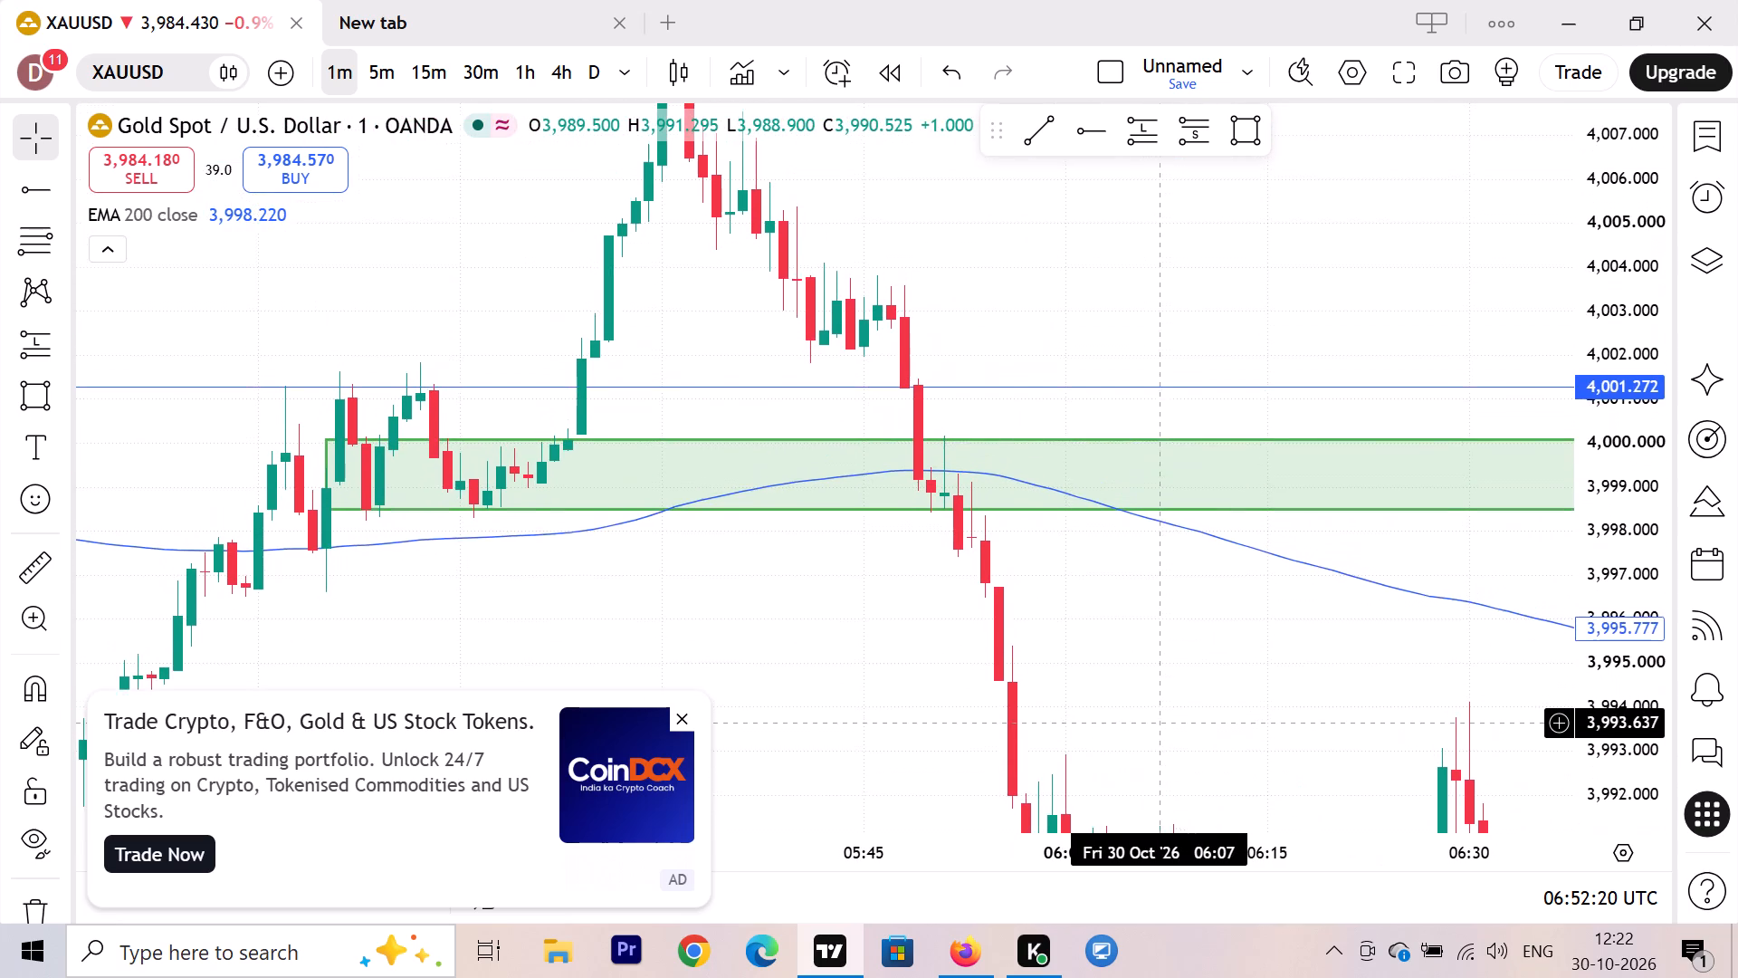
{"action": "left_click_drag", "start_coordinate": [1154, 728], "coordinate": [1101, 359]}
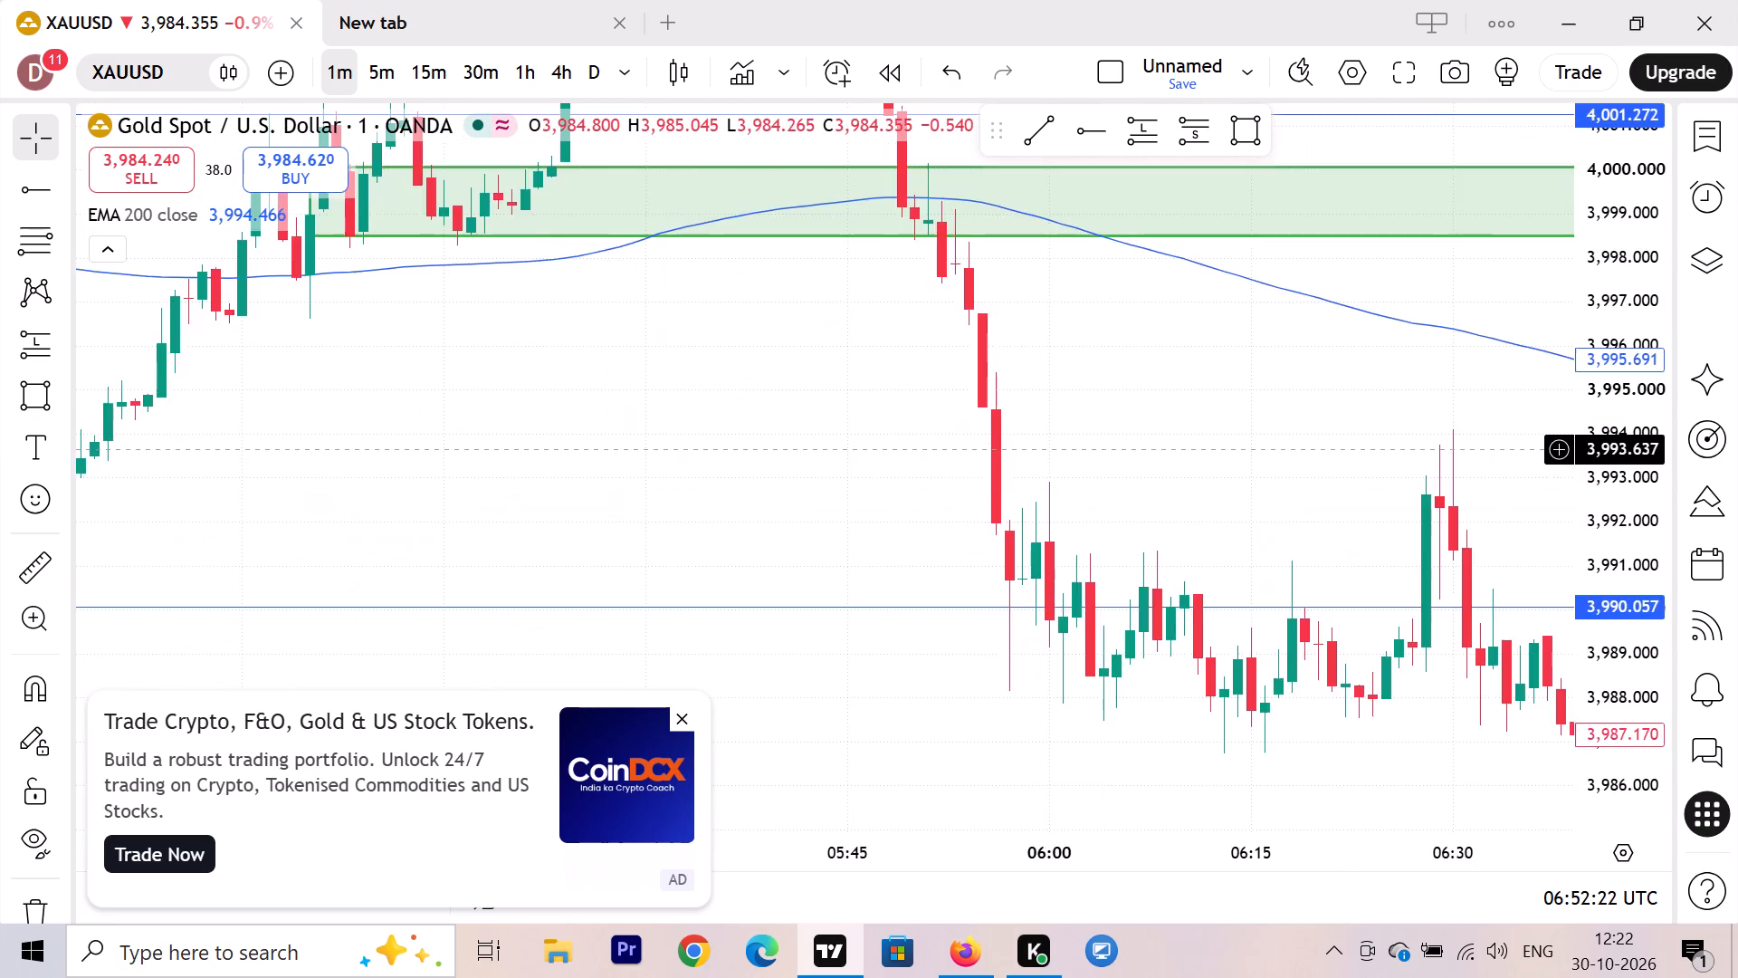
{"action": "left_click_drag", "start_coordinate": [1101, 359], "coordinate": [773, 402]}
{"action": "scroll", "coordinate": [777, 401], "scroll_direction": "down", "scroll_amount": 4}
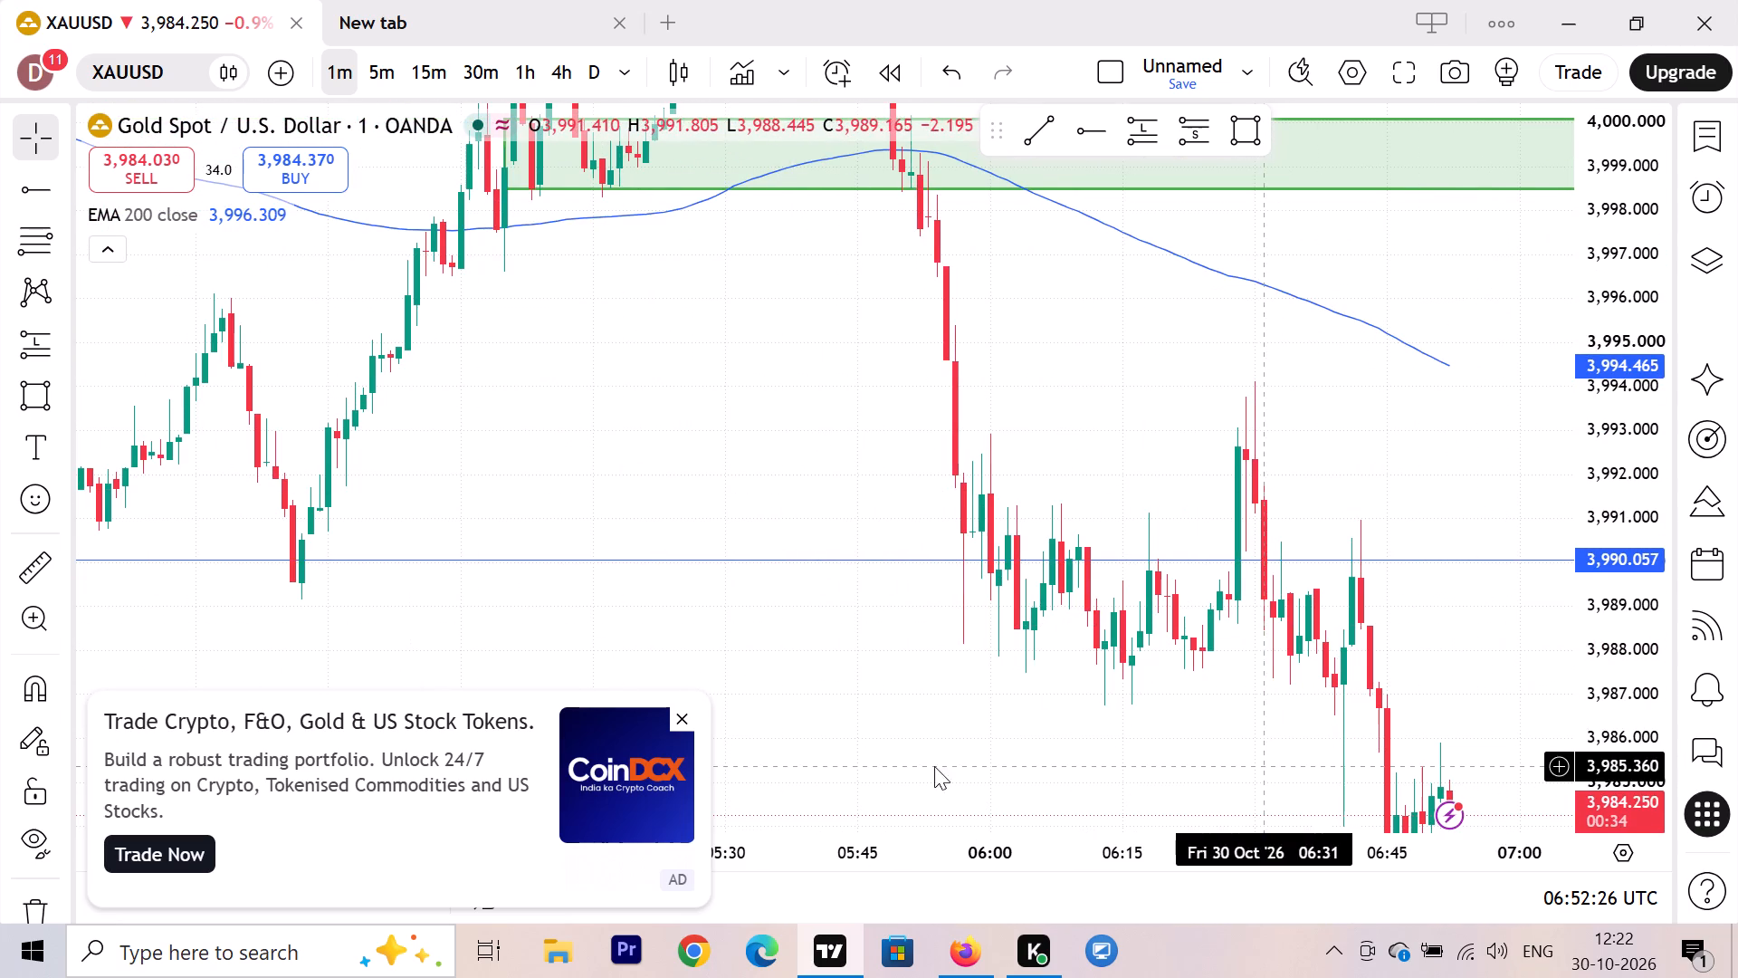
Measure the price drop from the green zone's lower edge on the XAUUSD chart, then clear the measurement.
{"action": "left_click", "coordinate": [38, 570]}
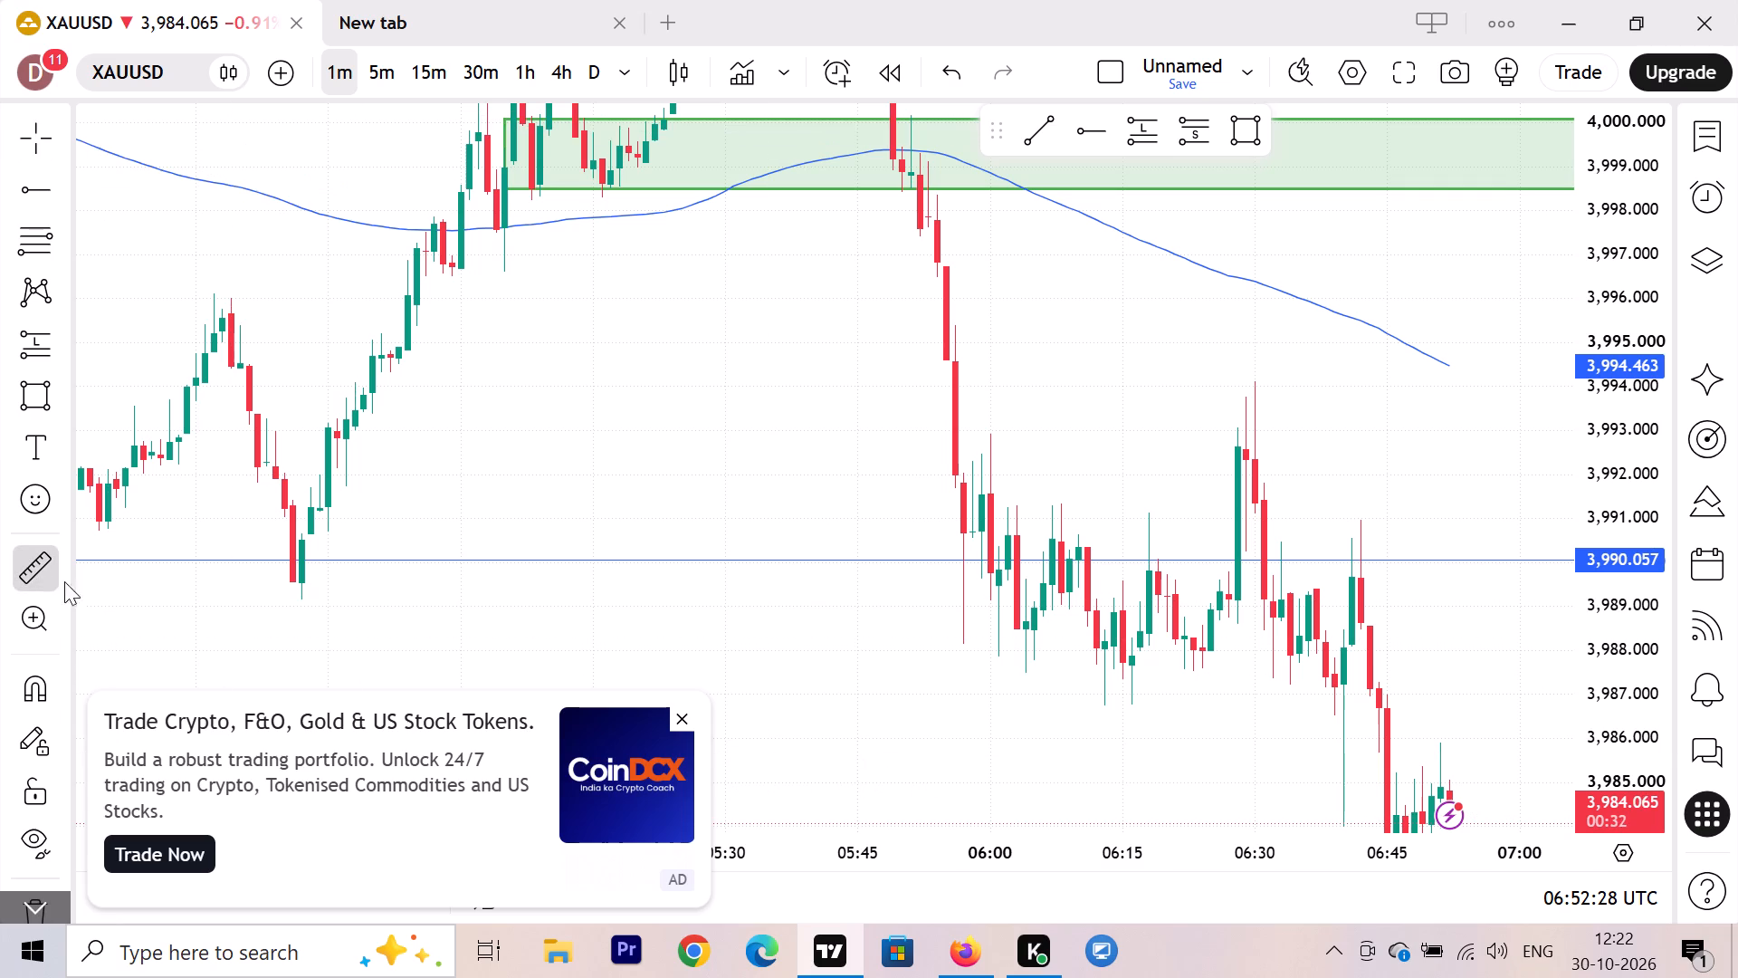
{"action": "left_click", "coordinate": [1294, 188]}
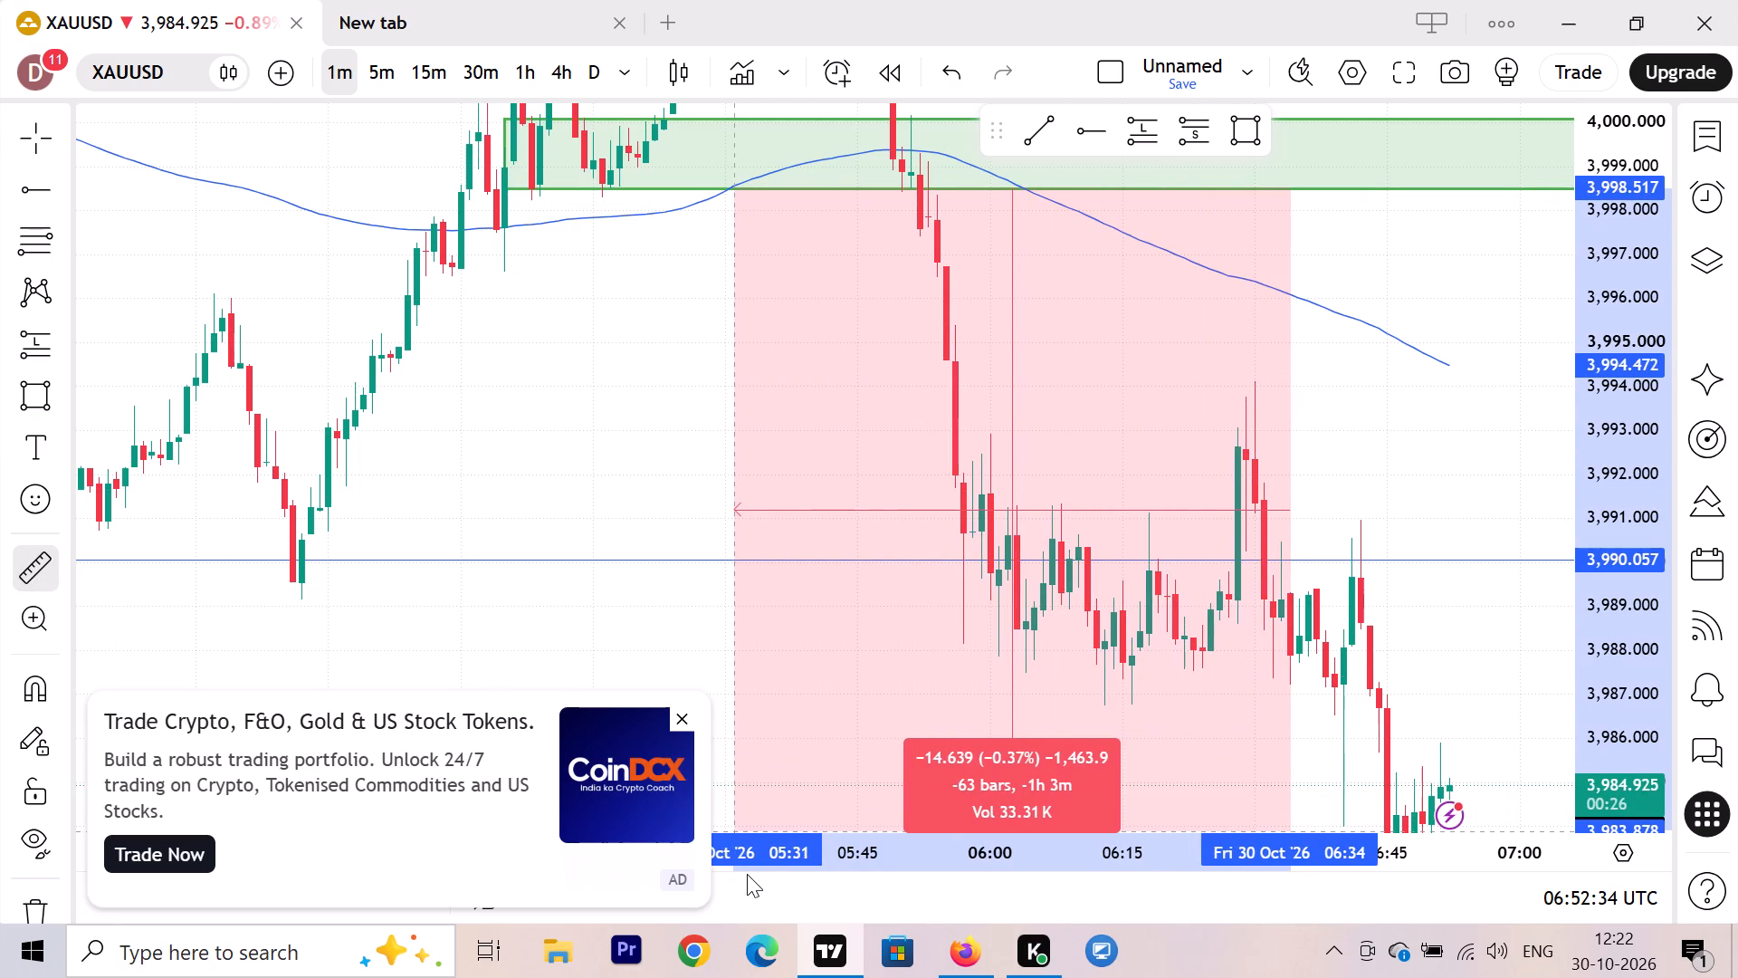
{"action": "left_click", "coordinate": [738, 909]}
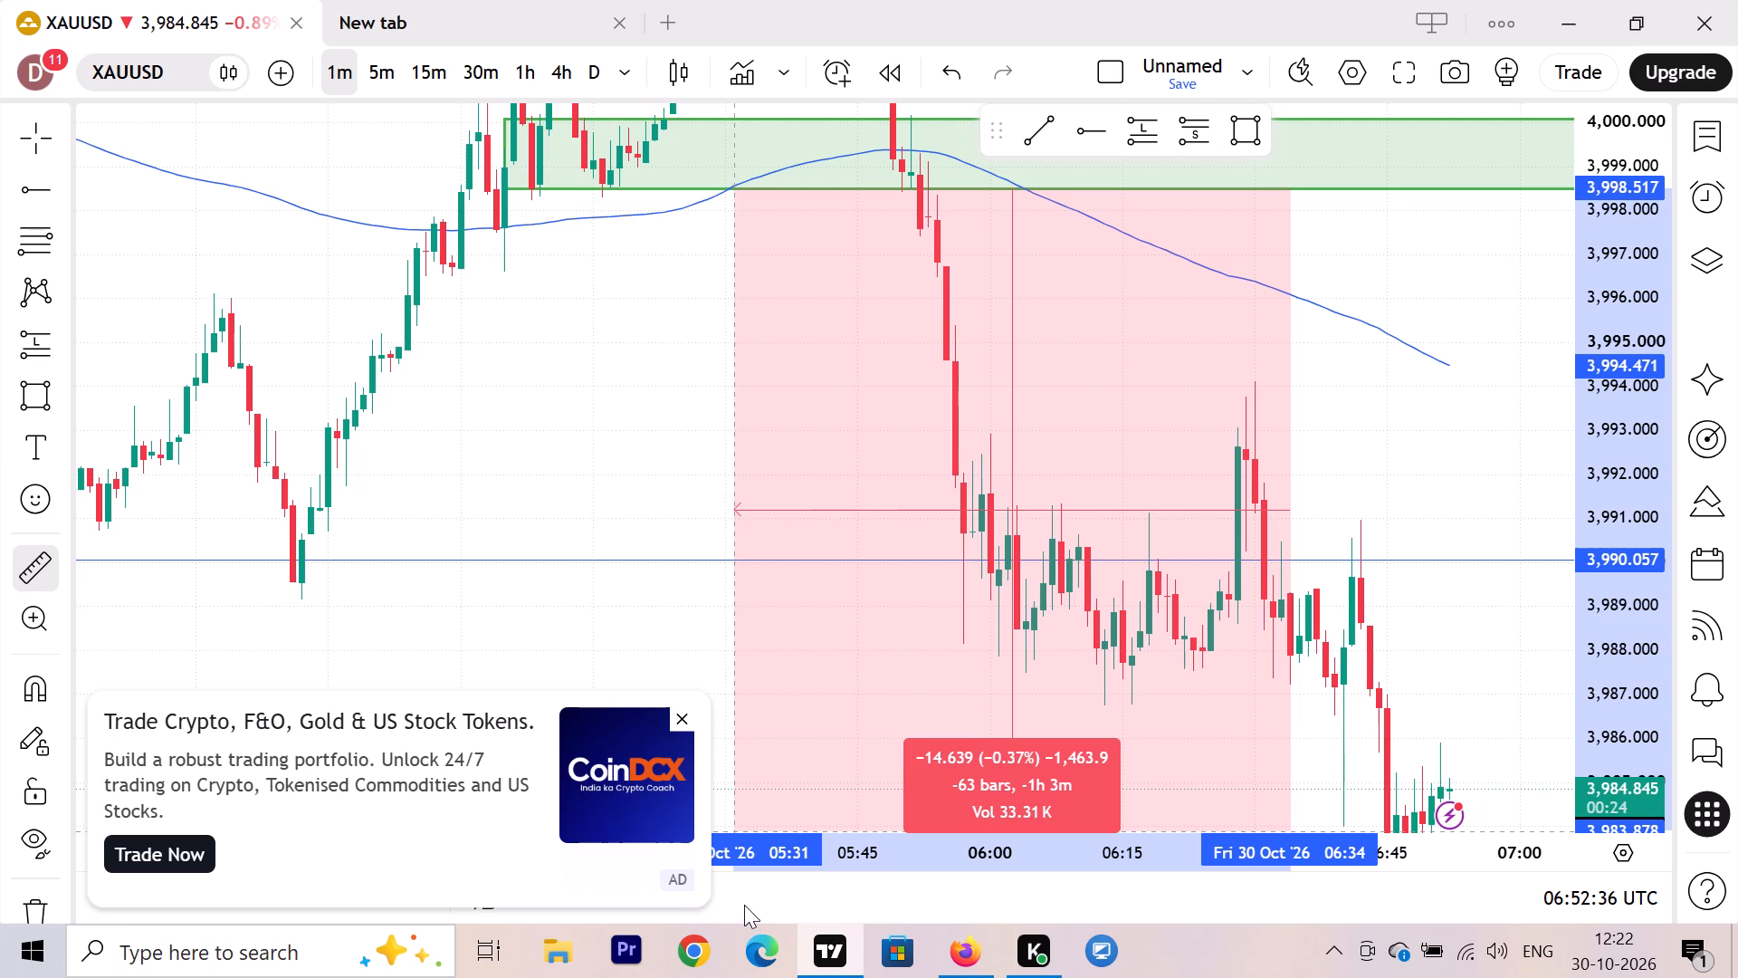
{"action": "left_click", "coordinate": [1498, 433]}
{"action": "left_click", "coordinate": [1498, 467]}
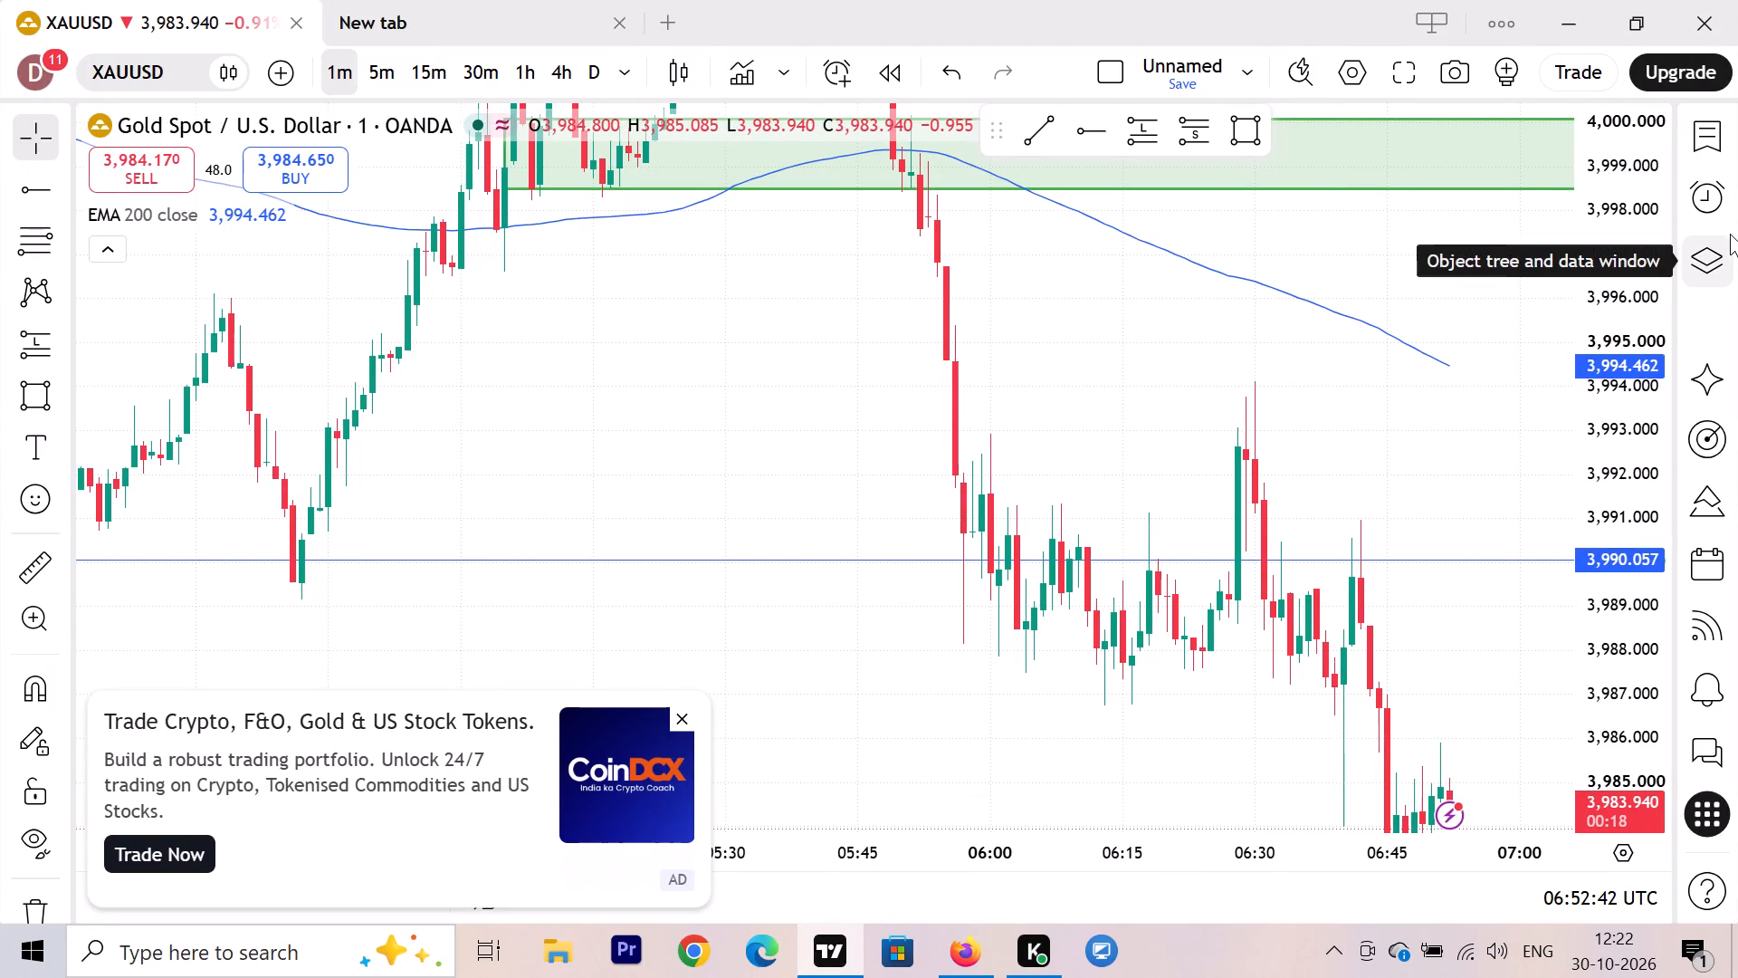
Browse the 1-minute charts of neighbouring watchlist symbols, including SPX, ETHUSD and BTCUSD, finishing on BTCUSDT.
{"action": "key", "text": "Down"}
{"action": "key", "text": "Up"}
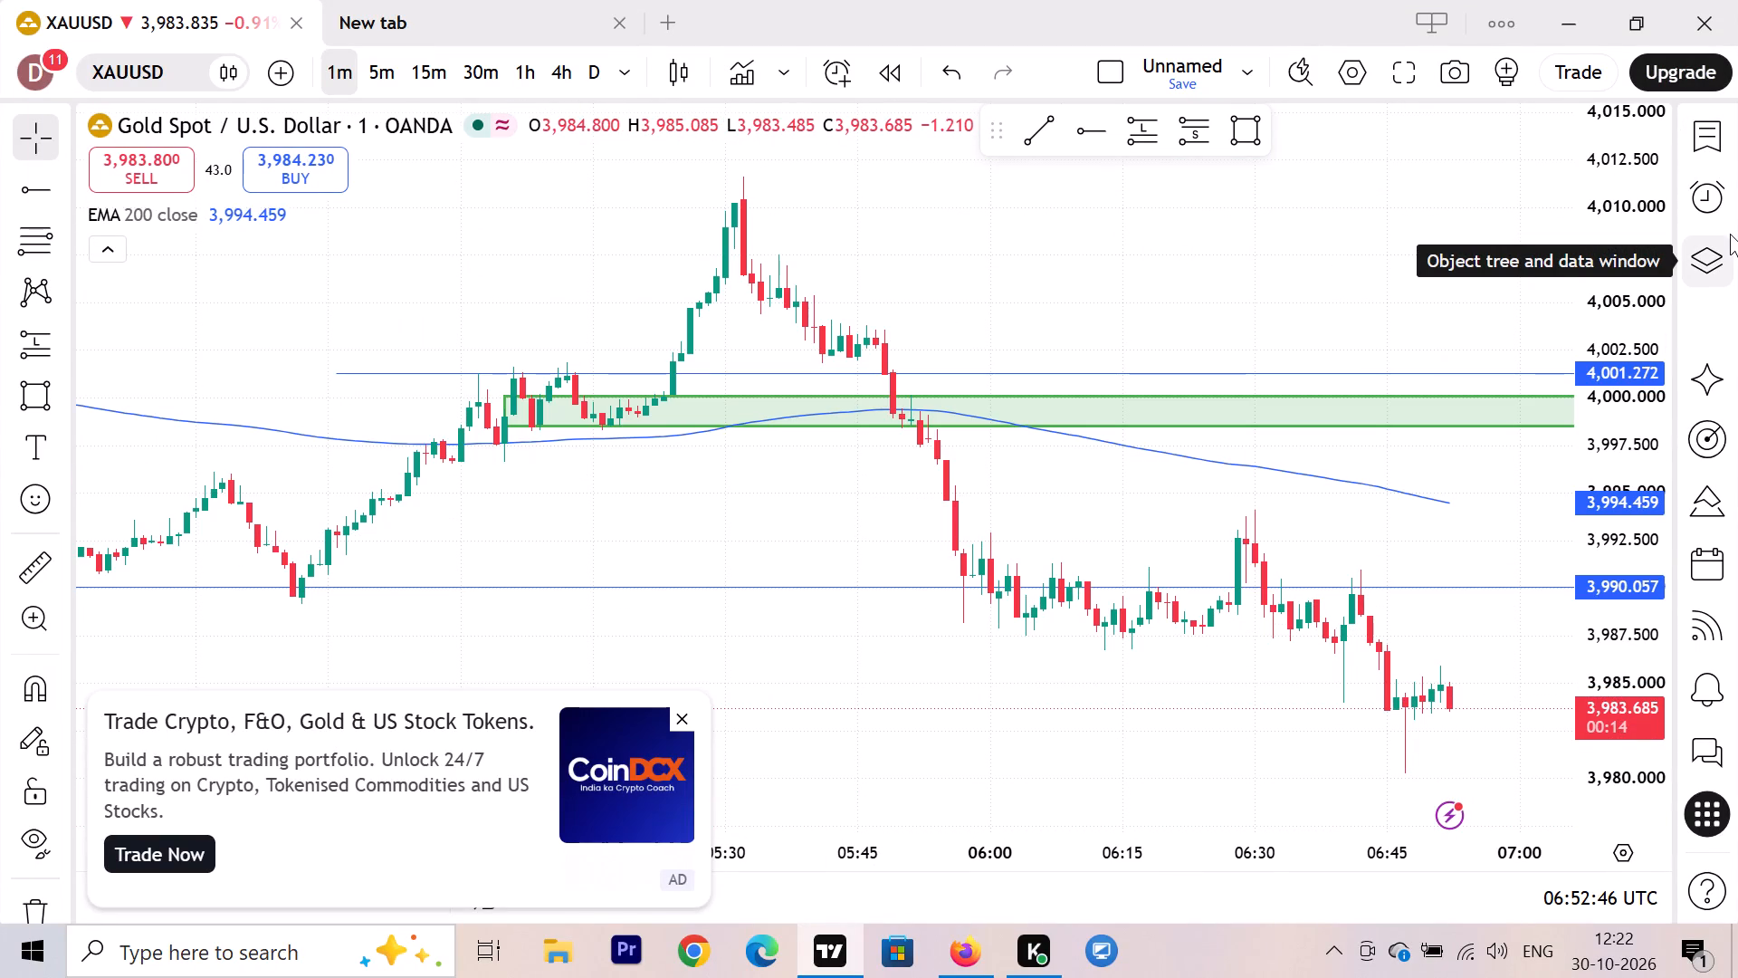
{"action": "key", "text": "Down"}
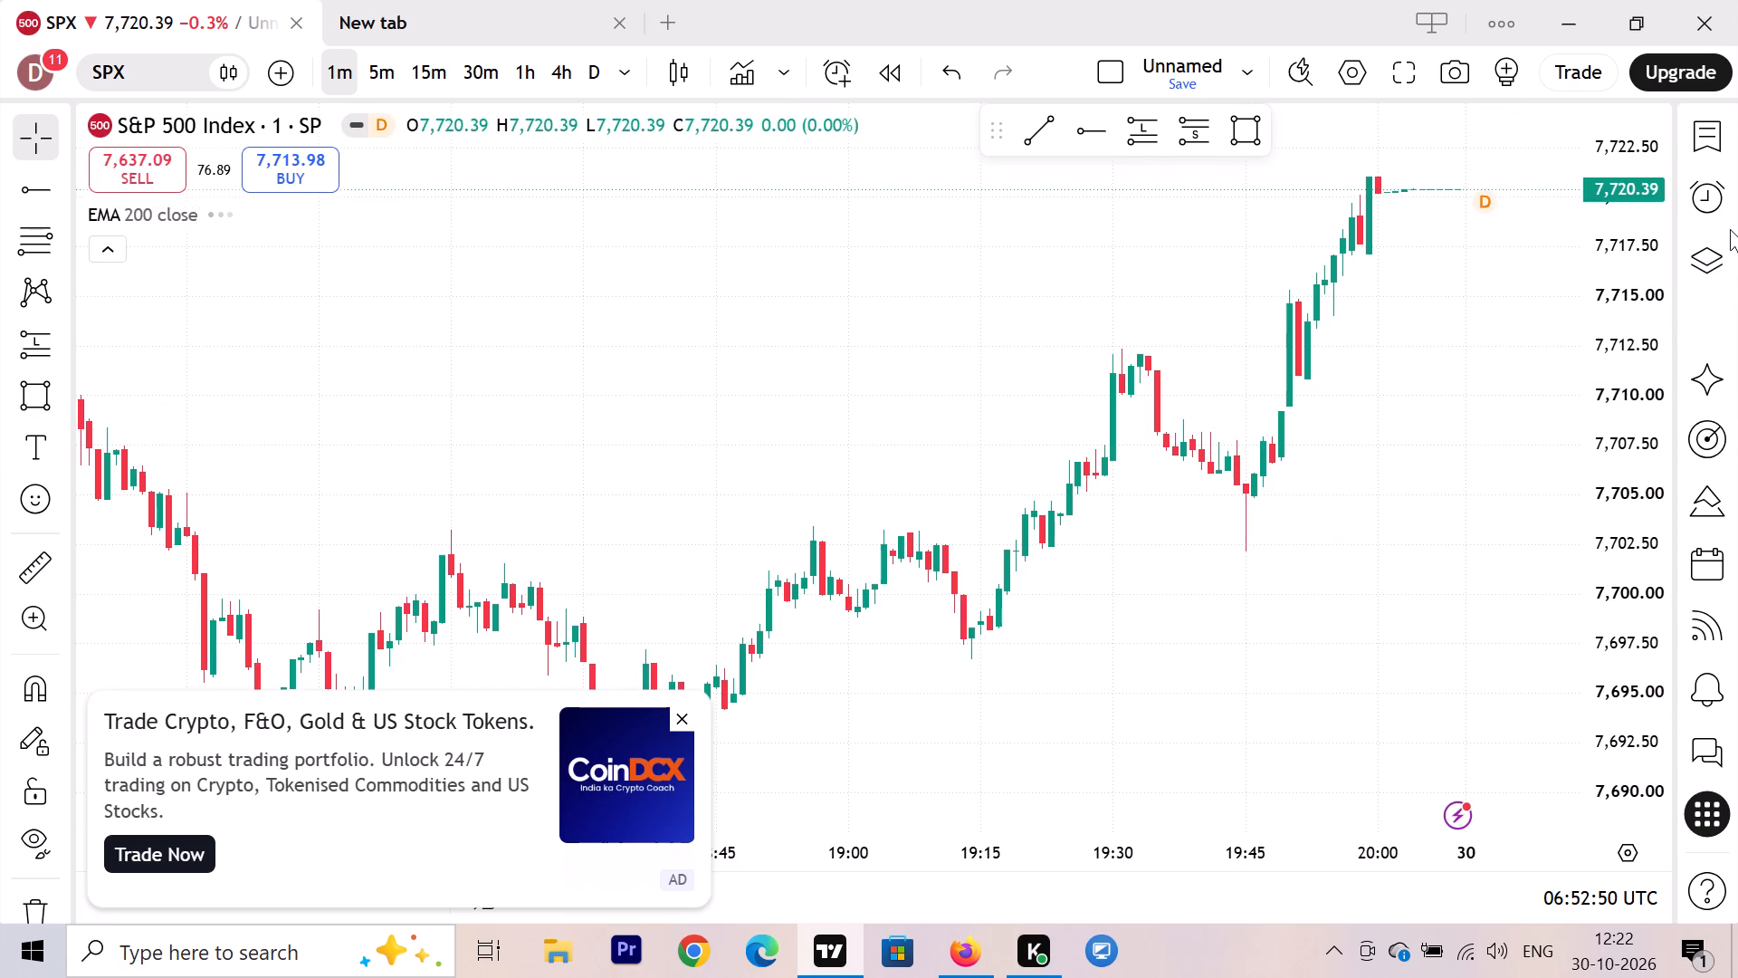
{"action": "key", "text": "Up"}
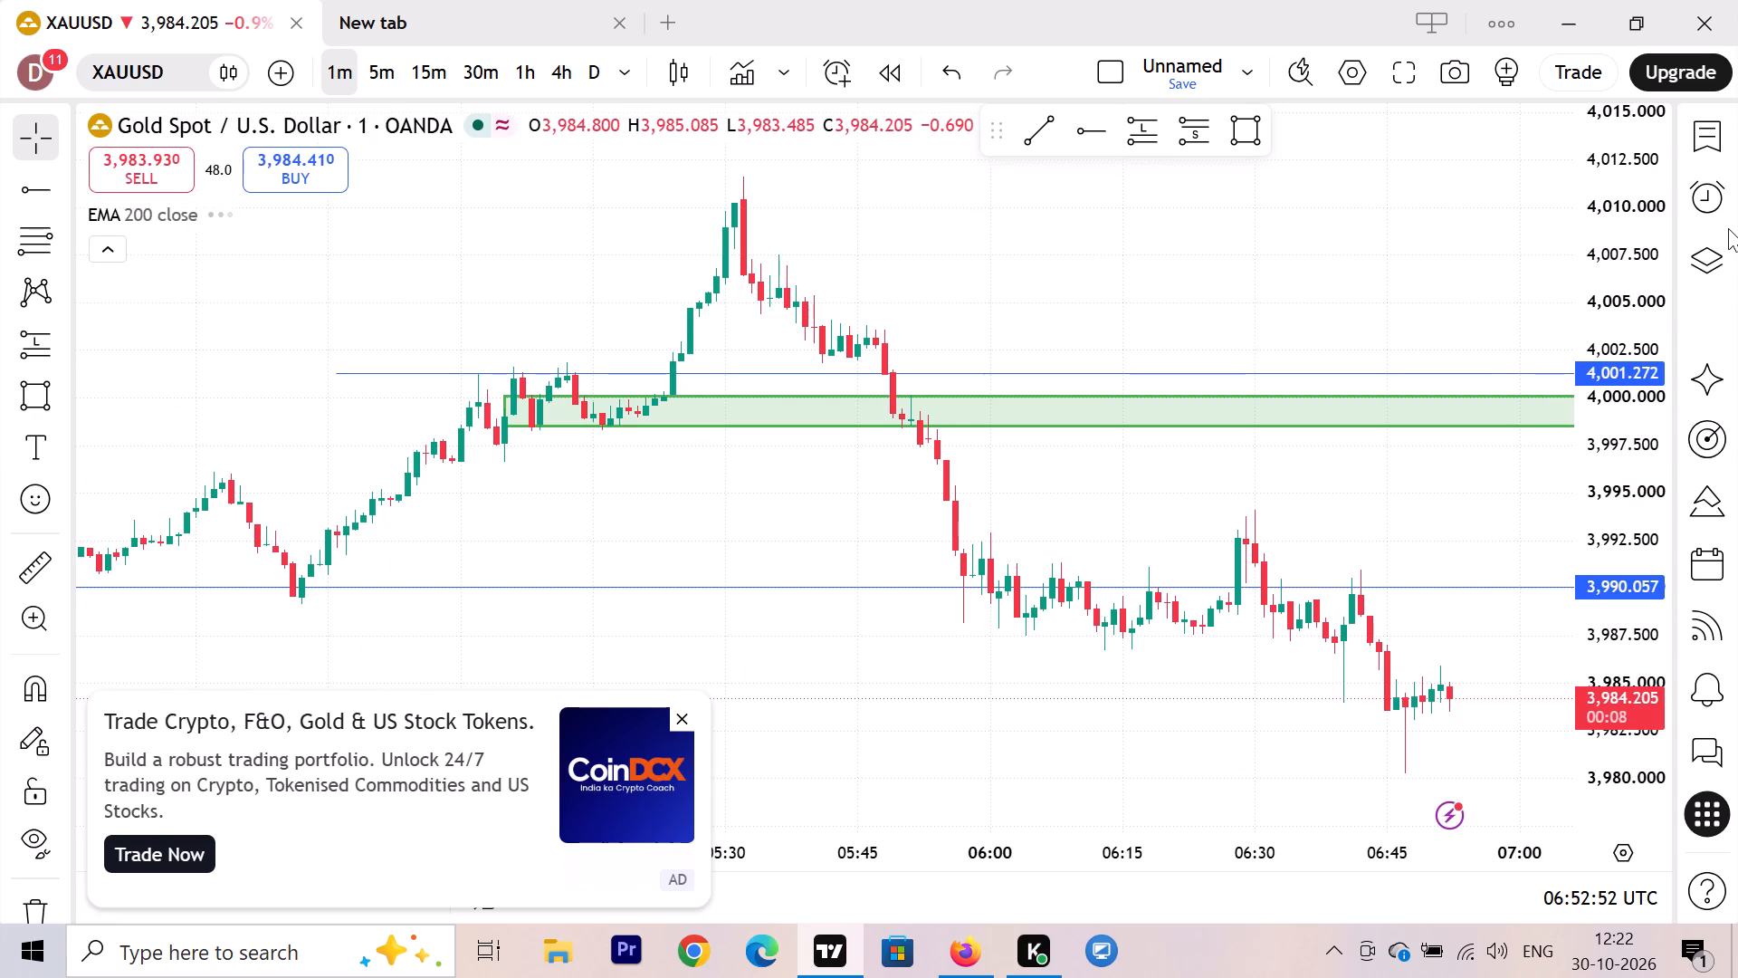
{"action": "key", "text": "Up"}
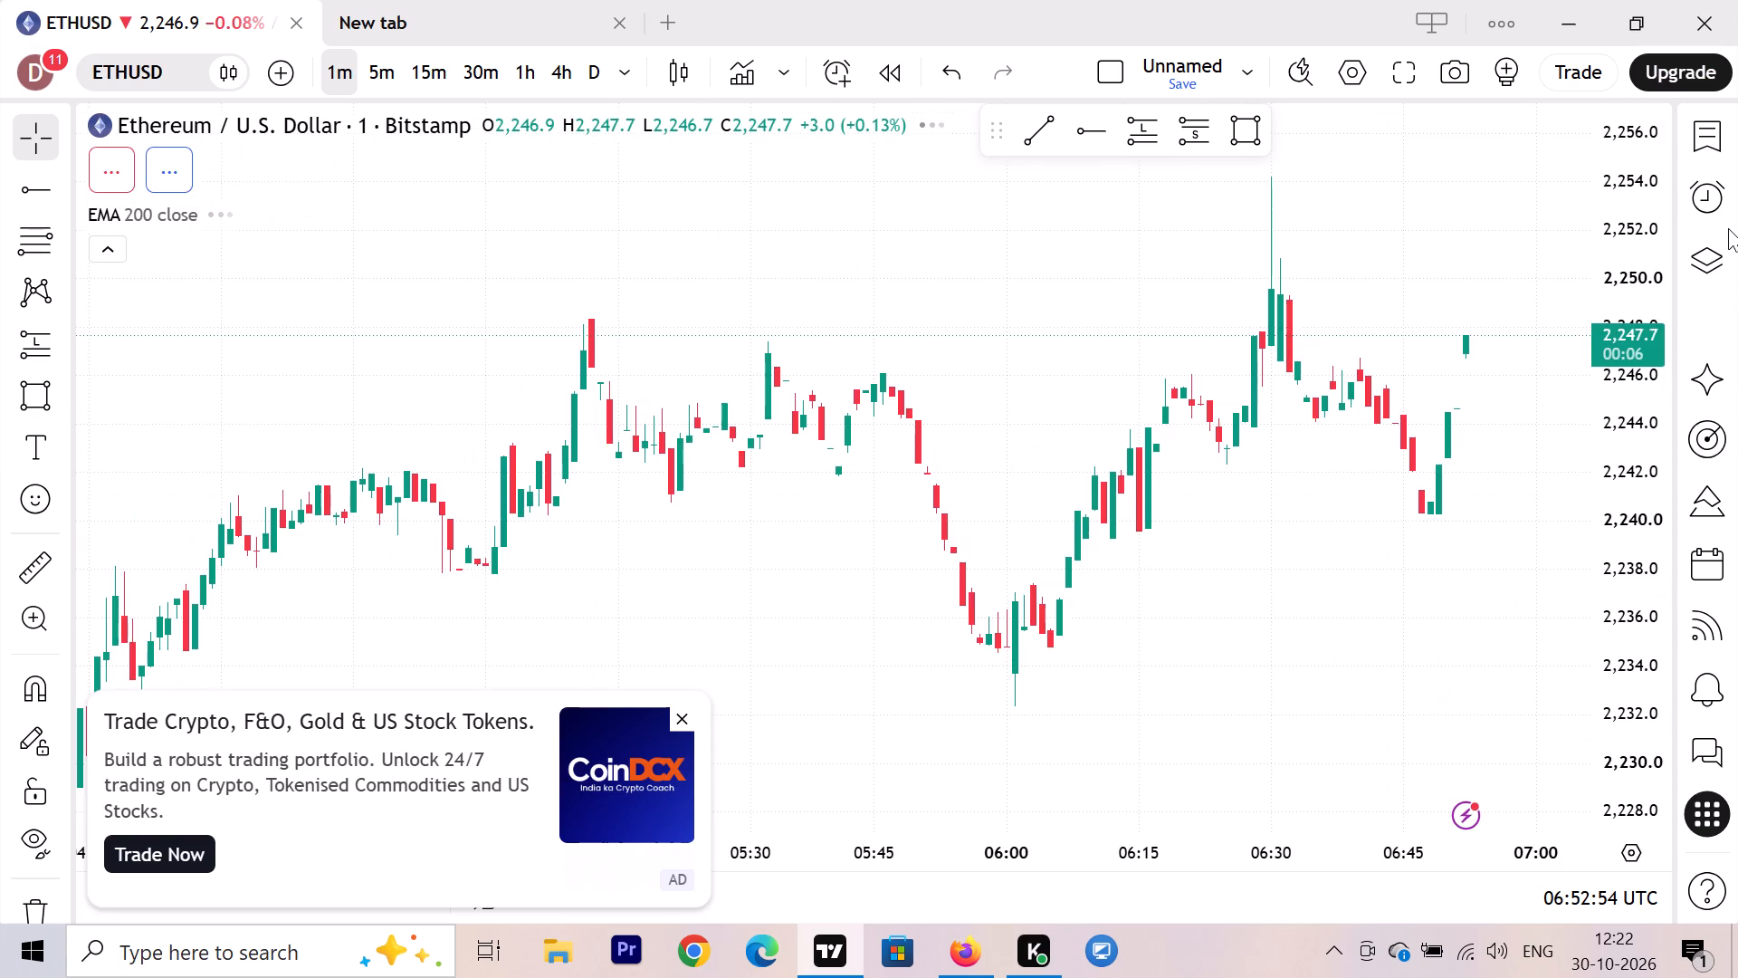
{"action": "key", "text": "Up"}
{"action": "key", "text": "Up"}
{"action": "key", "text": "Down"}
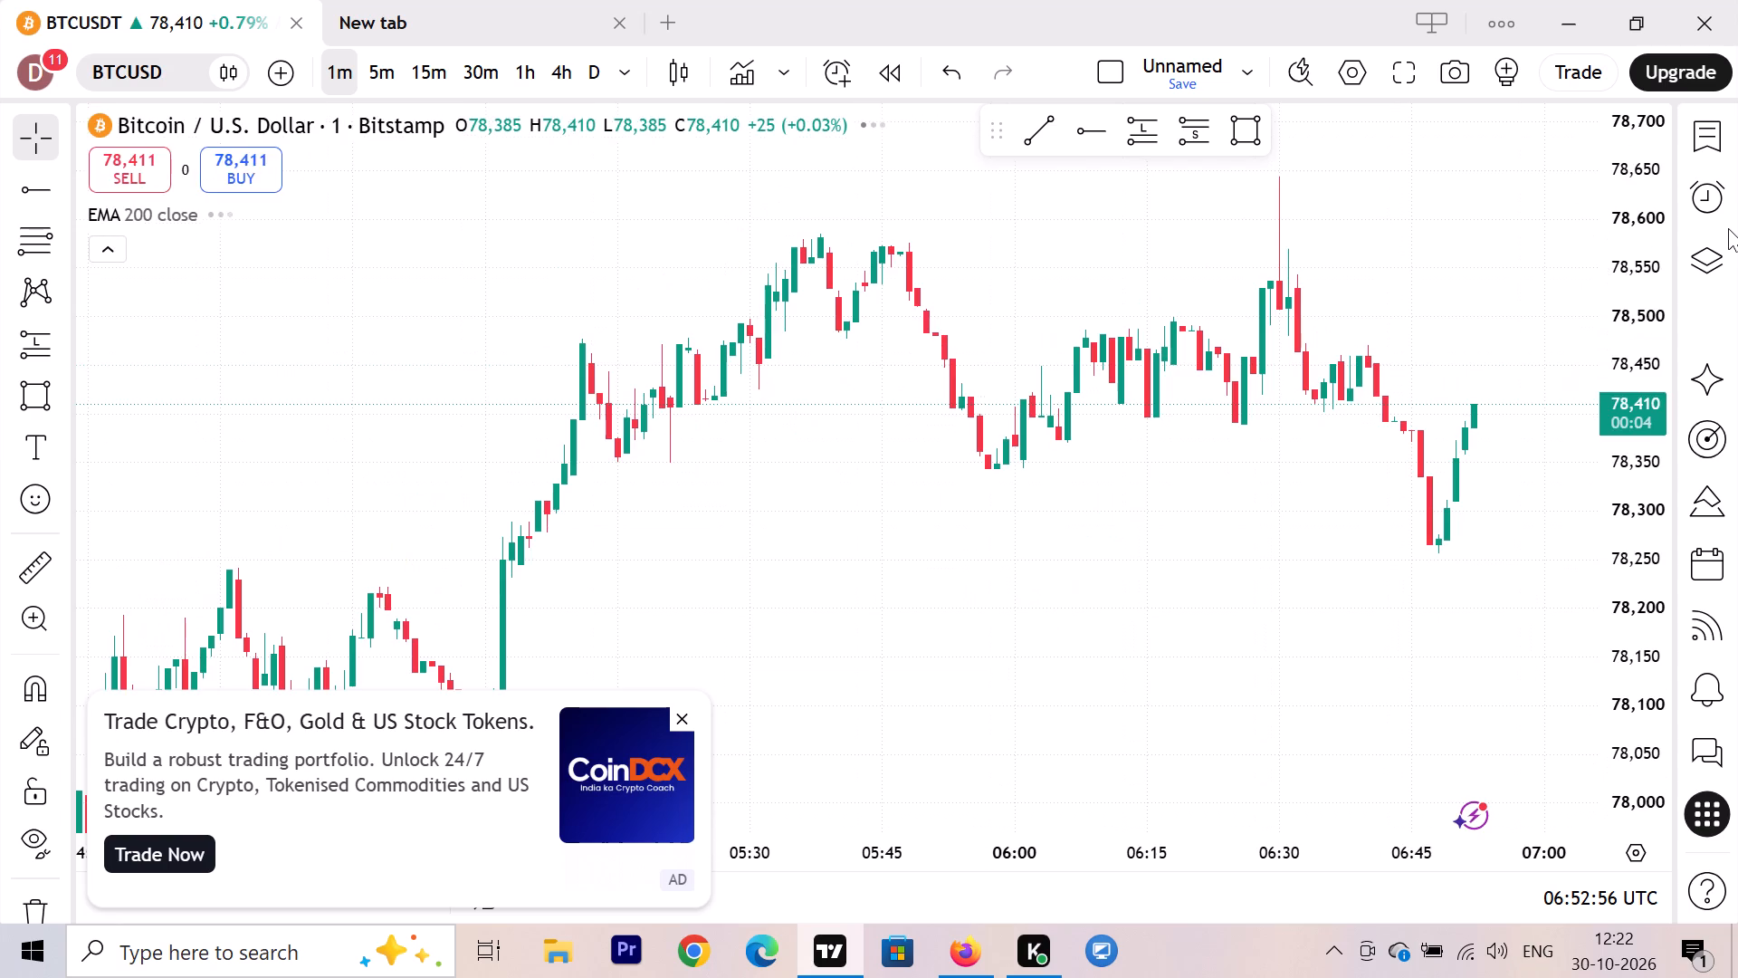
{"action": "key", "text": "Up"}
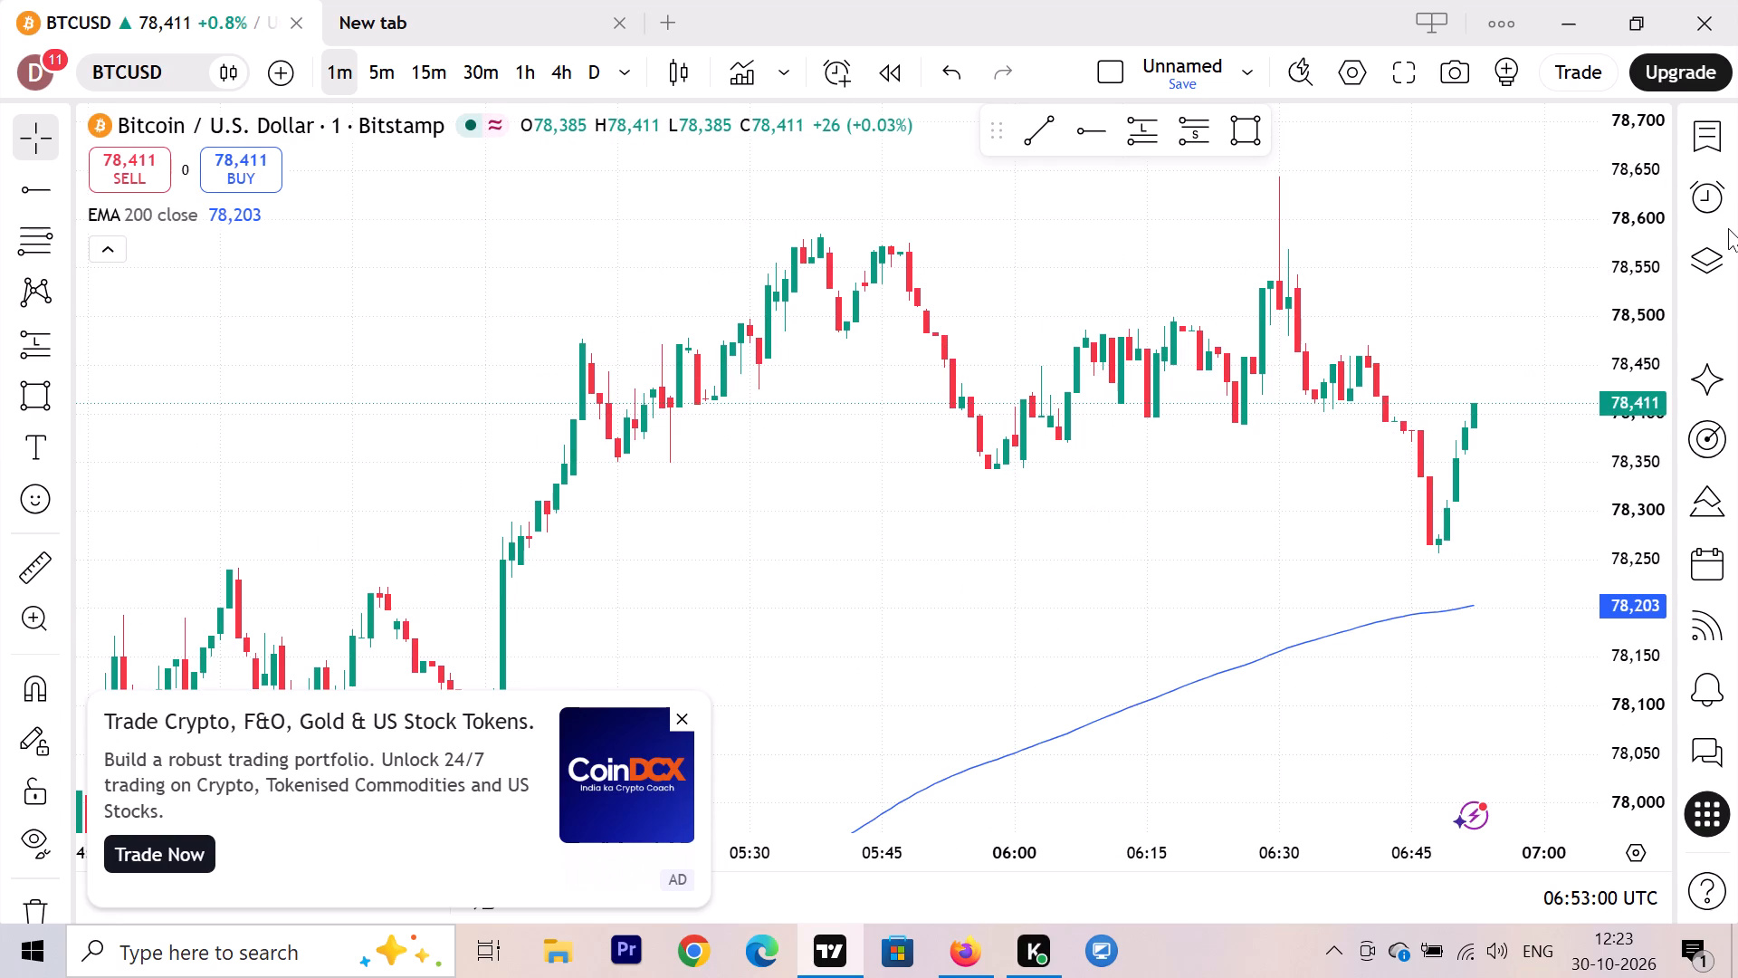
{"action": "key", "text": "Down"}
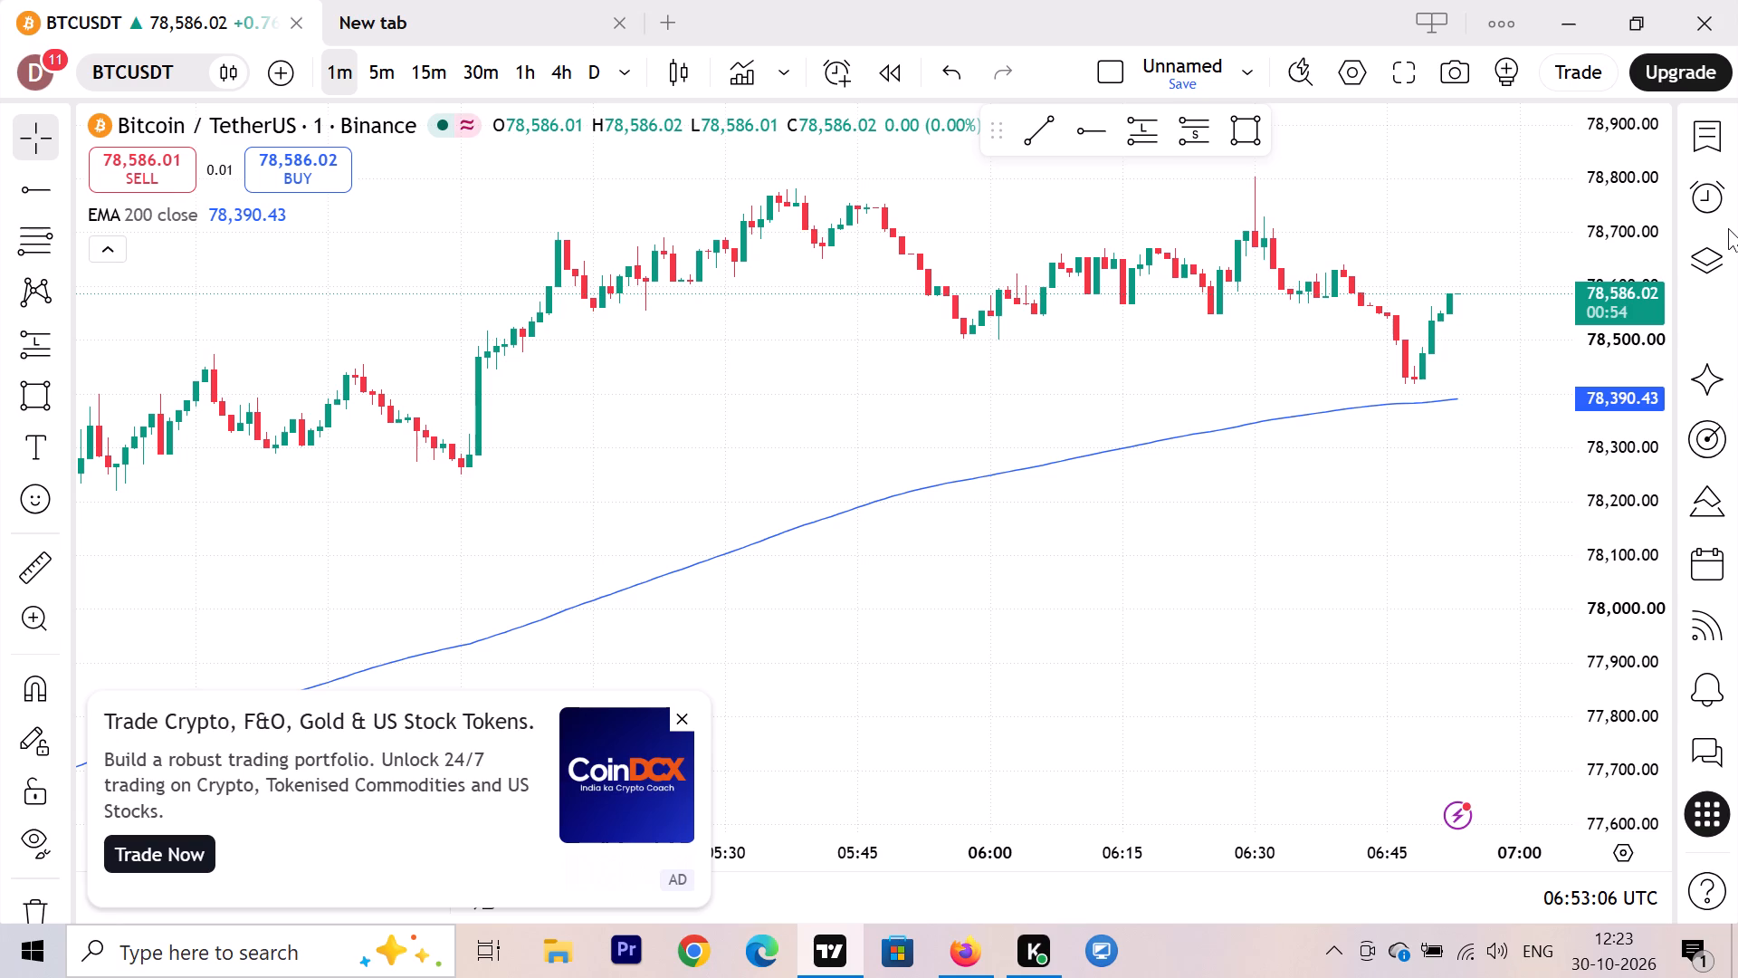
Examine Bitcoin's price history and 200 EMA on the daily BTCUSDT chart with the chart view reset.
{"action": "left_click", "coordinate": [587, 69]}
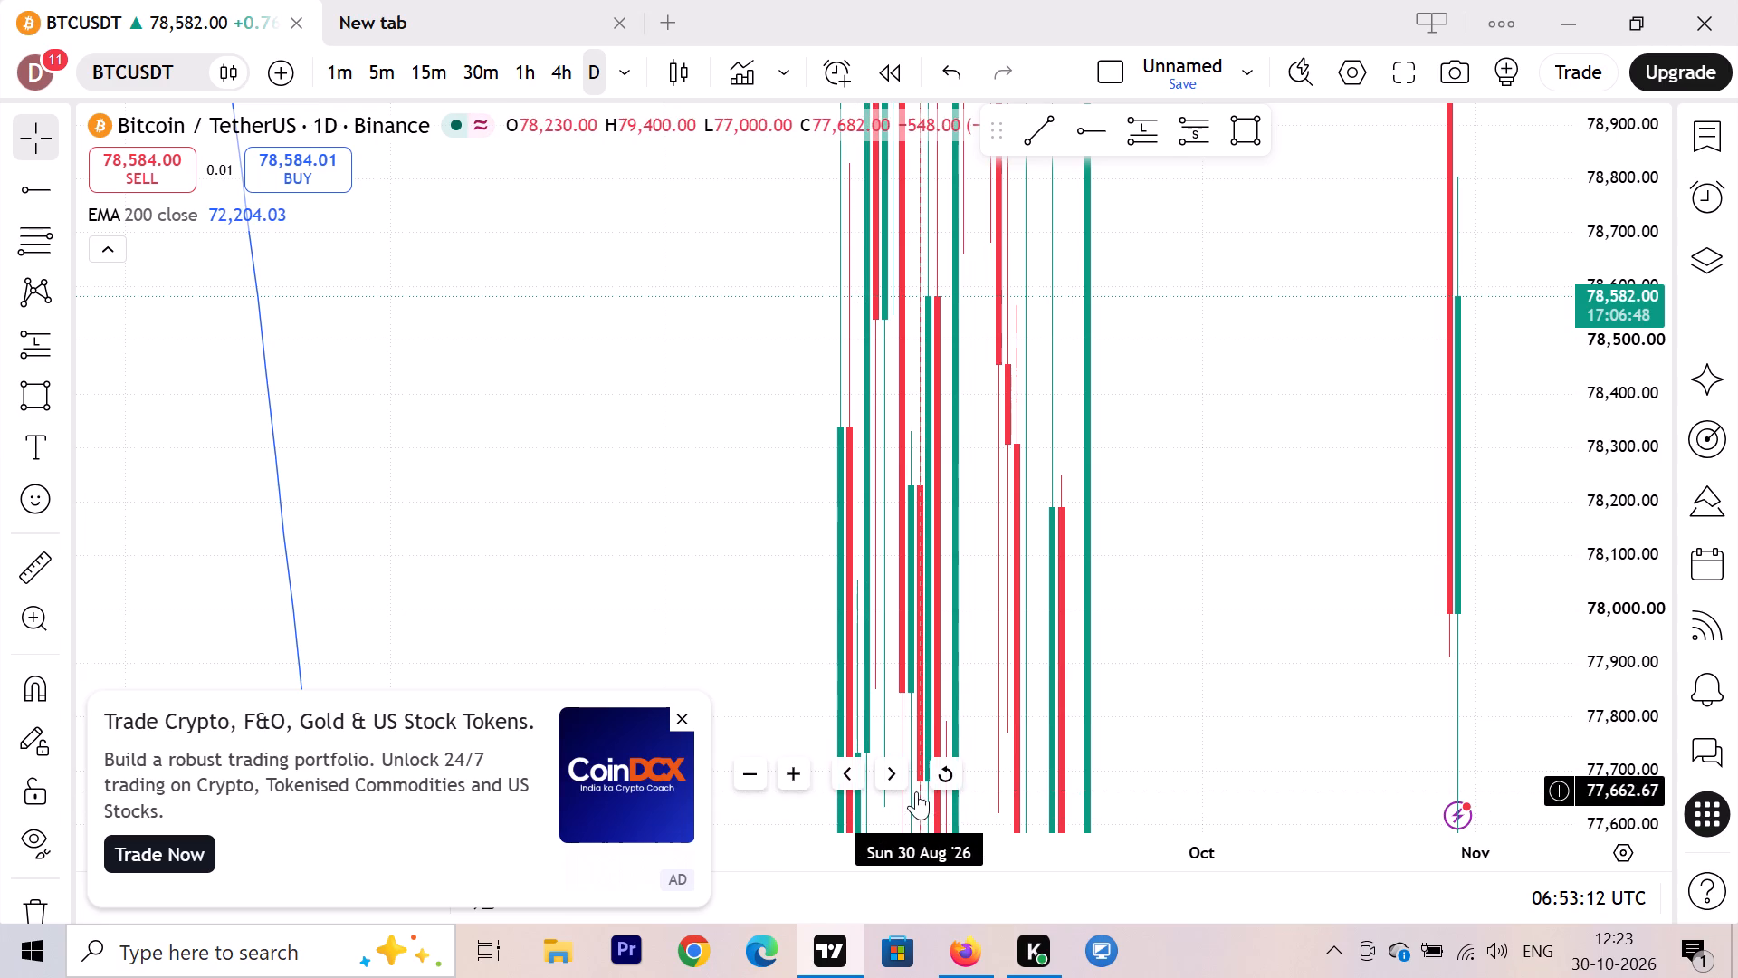
{"action": "left_click", "coordinate": [936, 778]}
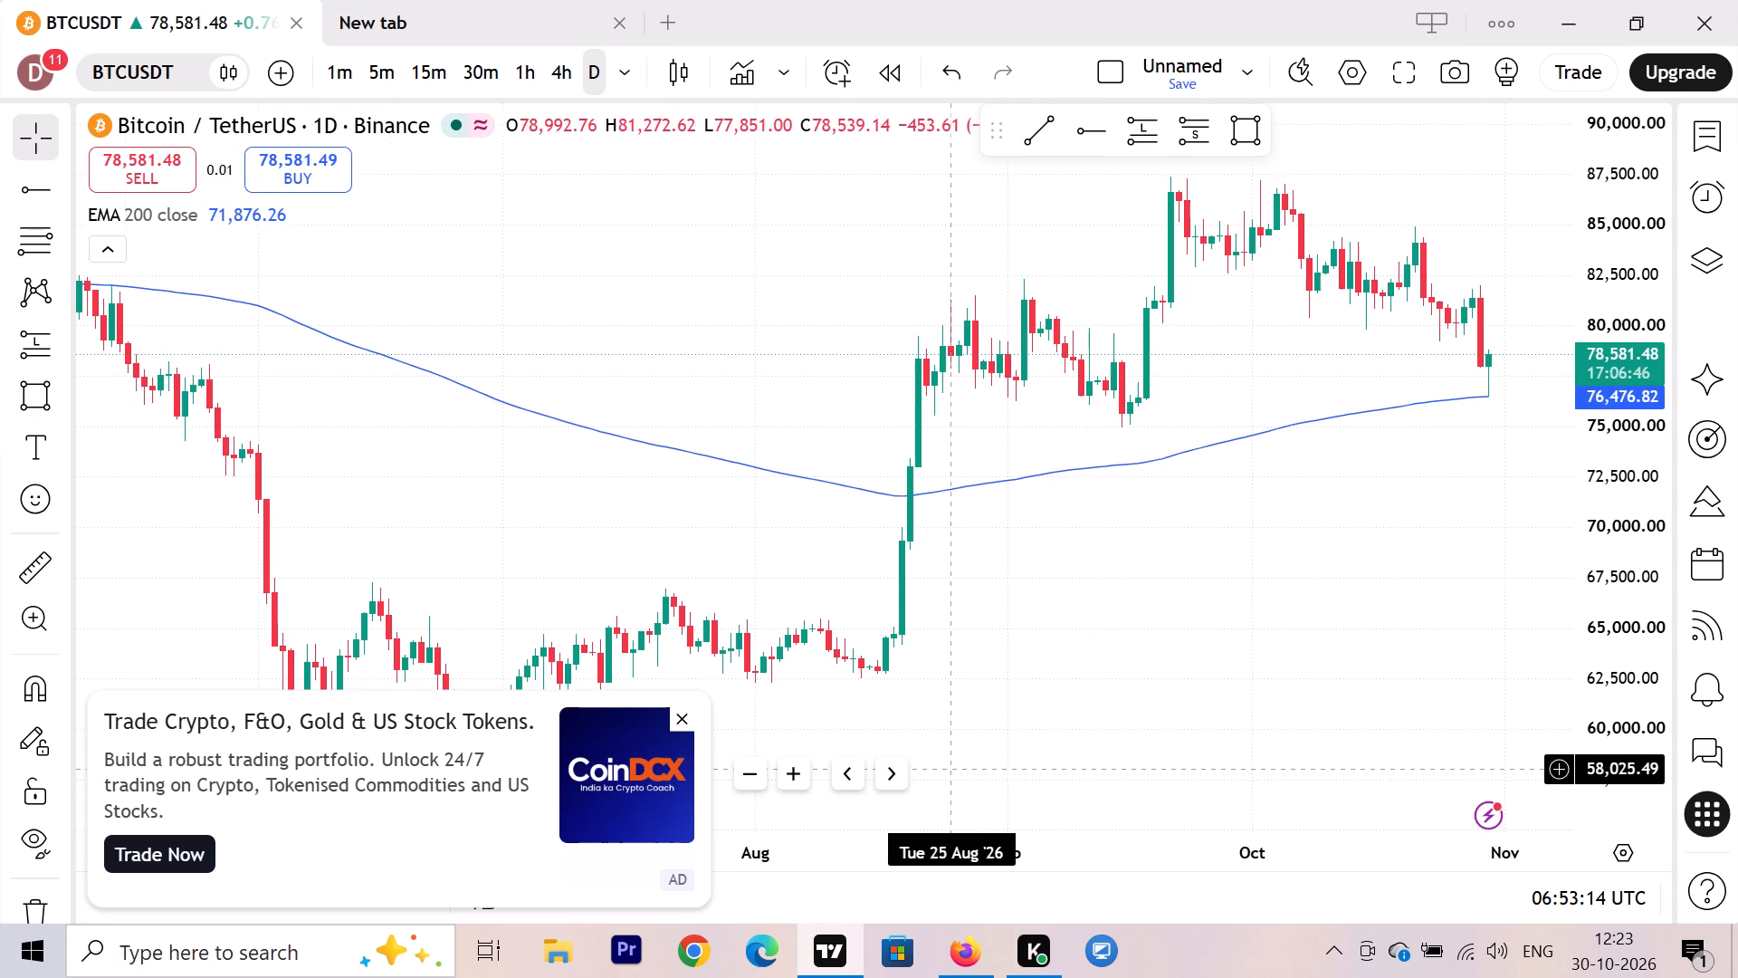
{"action": "scroll", "coordinate": [952, 767], "scroll_direction": "down", "scroll_amount": 7}
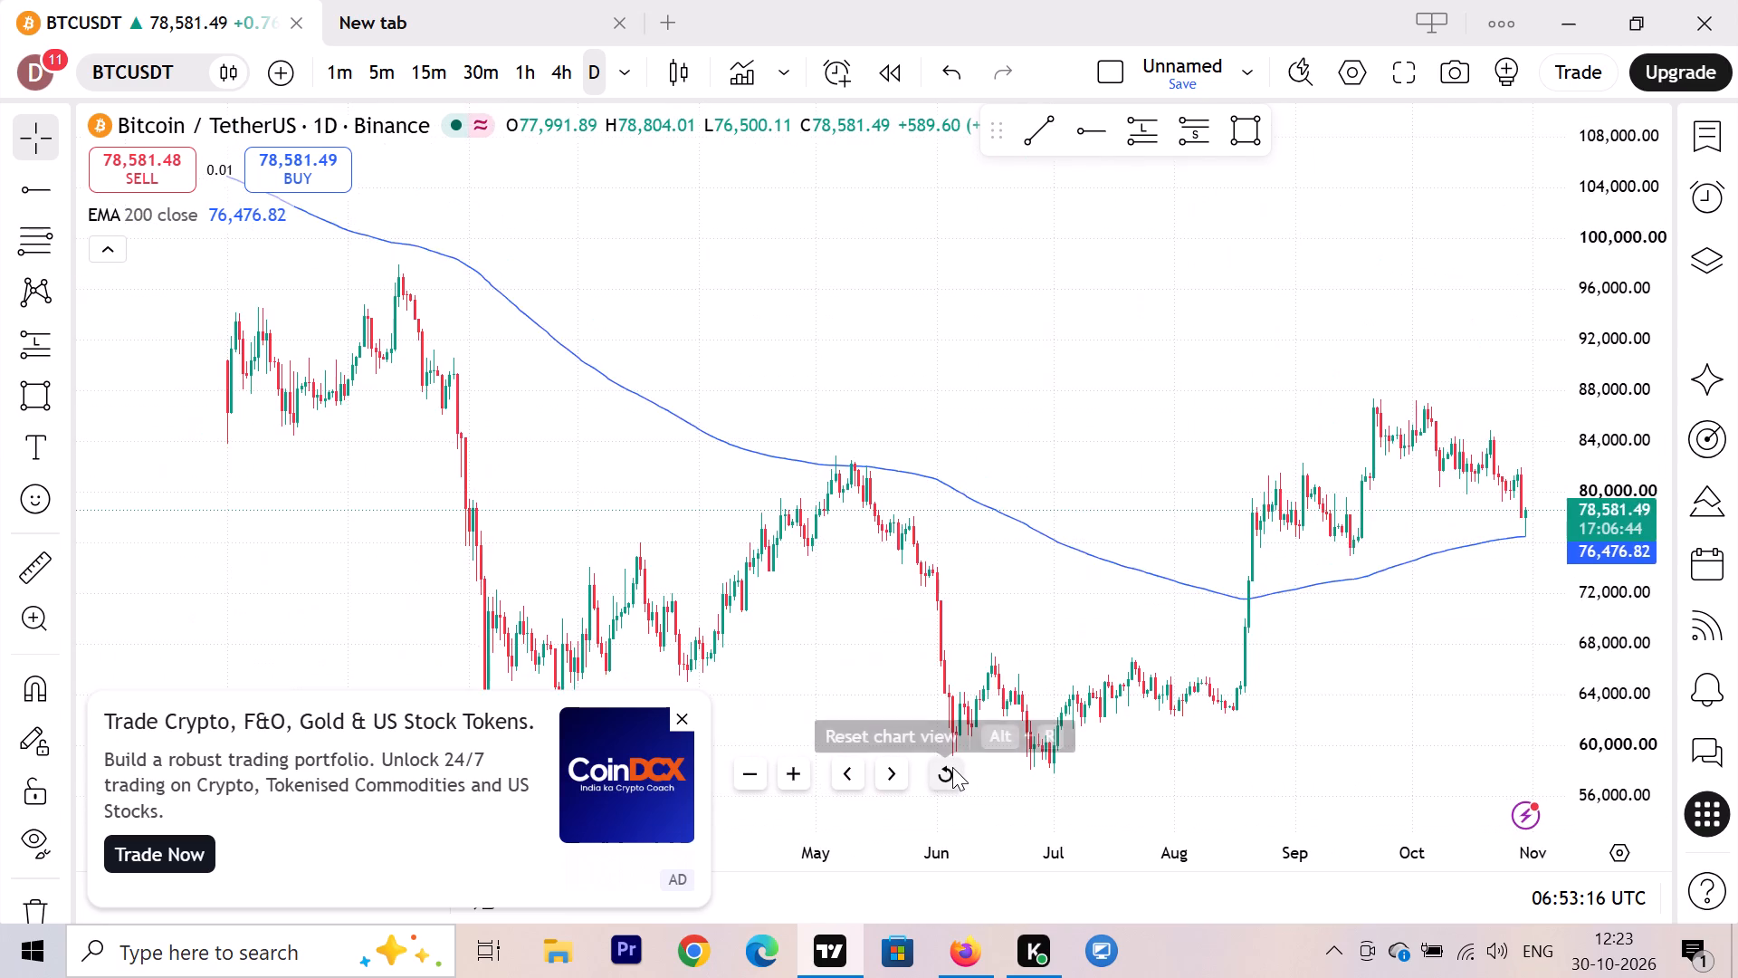
{"action": "left_click_drag", "start_coordinate": [1108, 522], "coordinate": [1114, 235]}
{"action": "left_click_drag", "start_coordinate": [994, 394], "coordinate": [759, 112]}
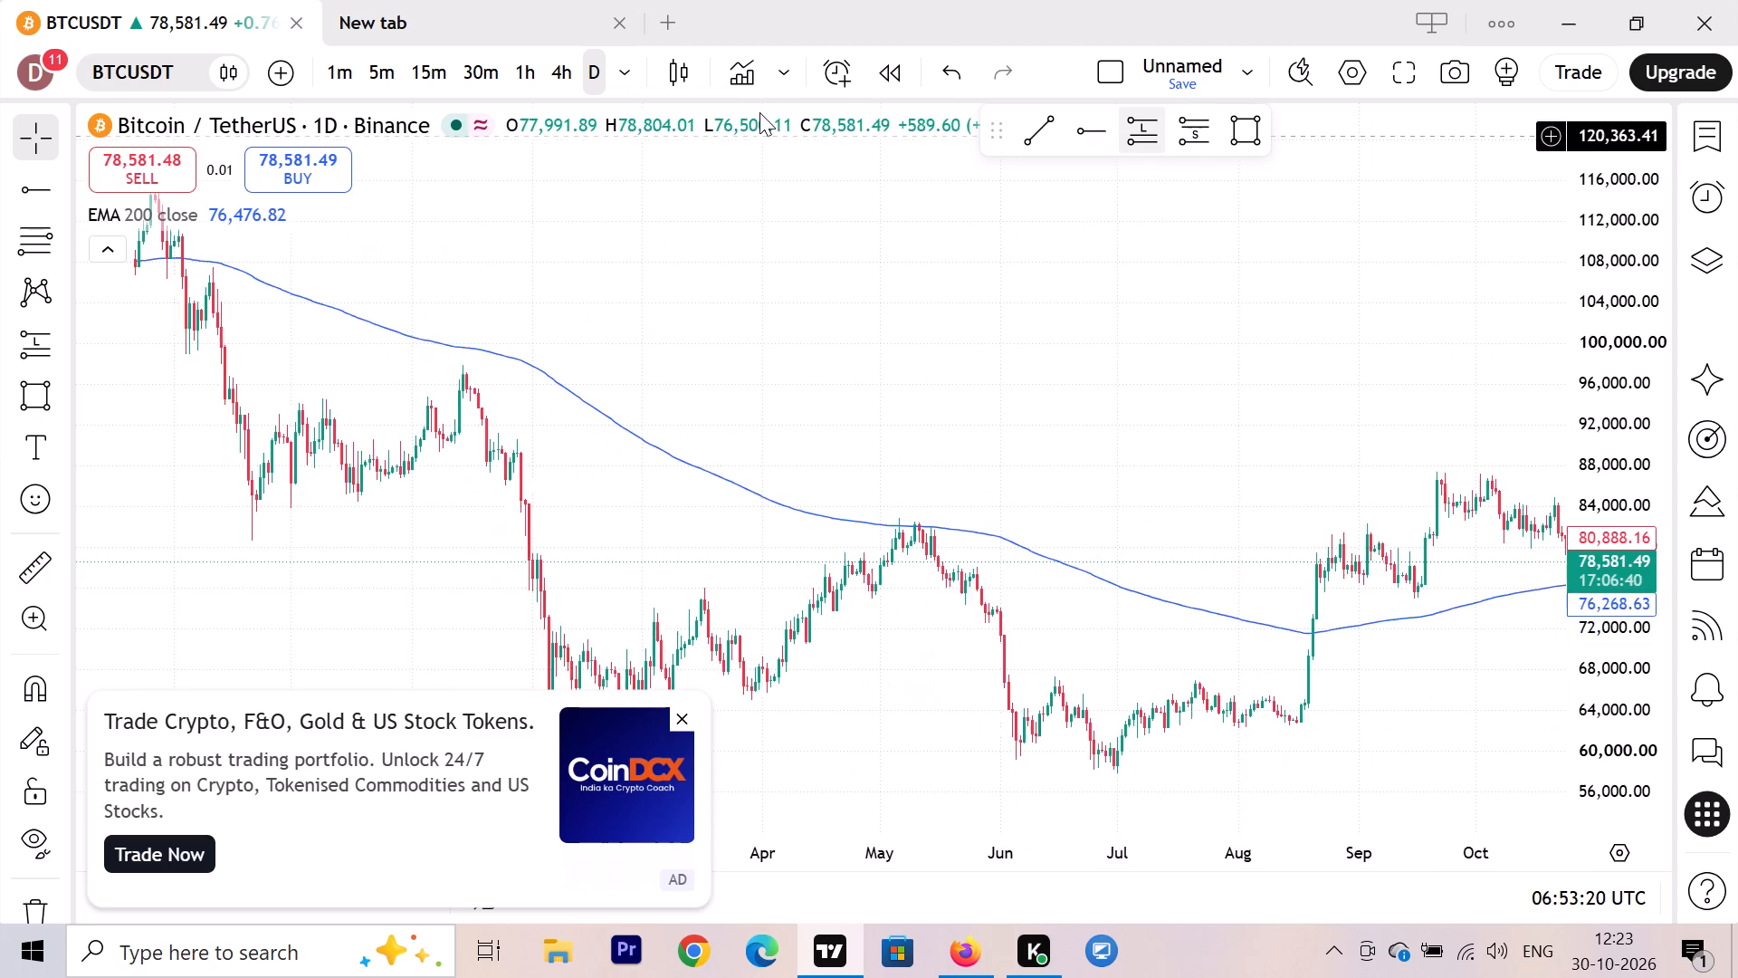
{"action": "left_click_drag", "start_coordinate": [759, 112], "coordinate": [607, 102]}
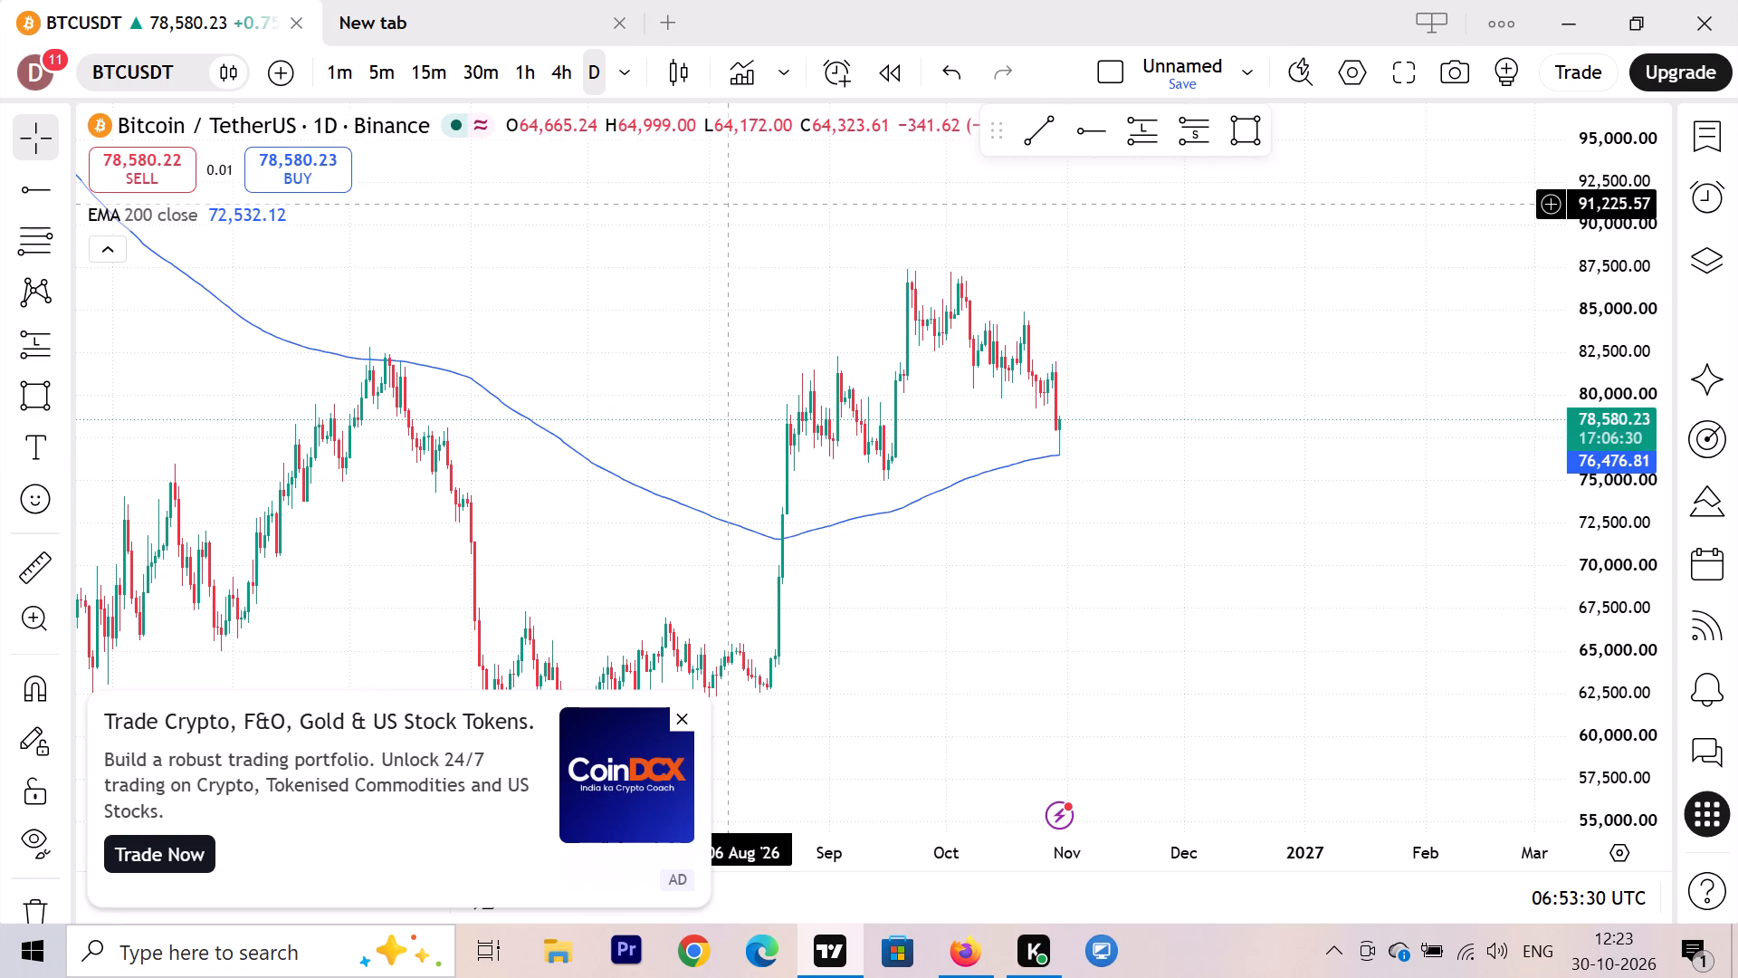
Return the BTCUSDT chart to the 1-minute timeframe.
{"action": "left_click", "coordinate": [328, 90]}
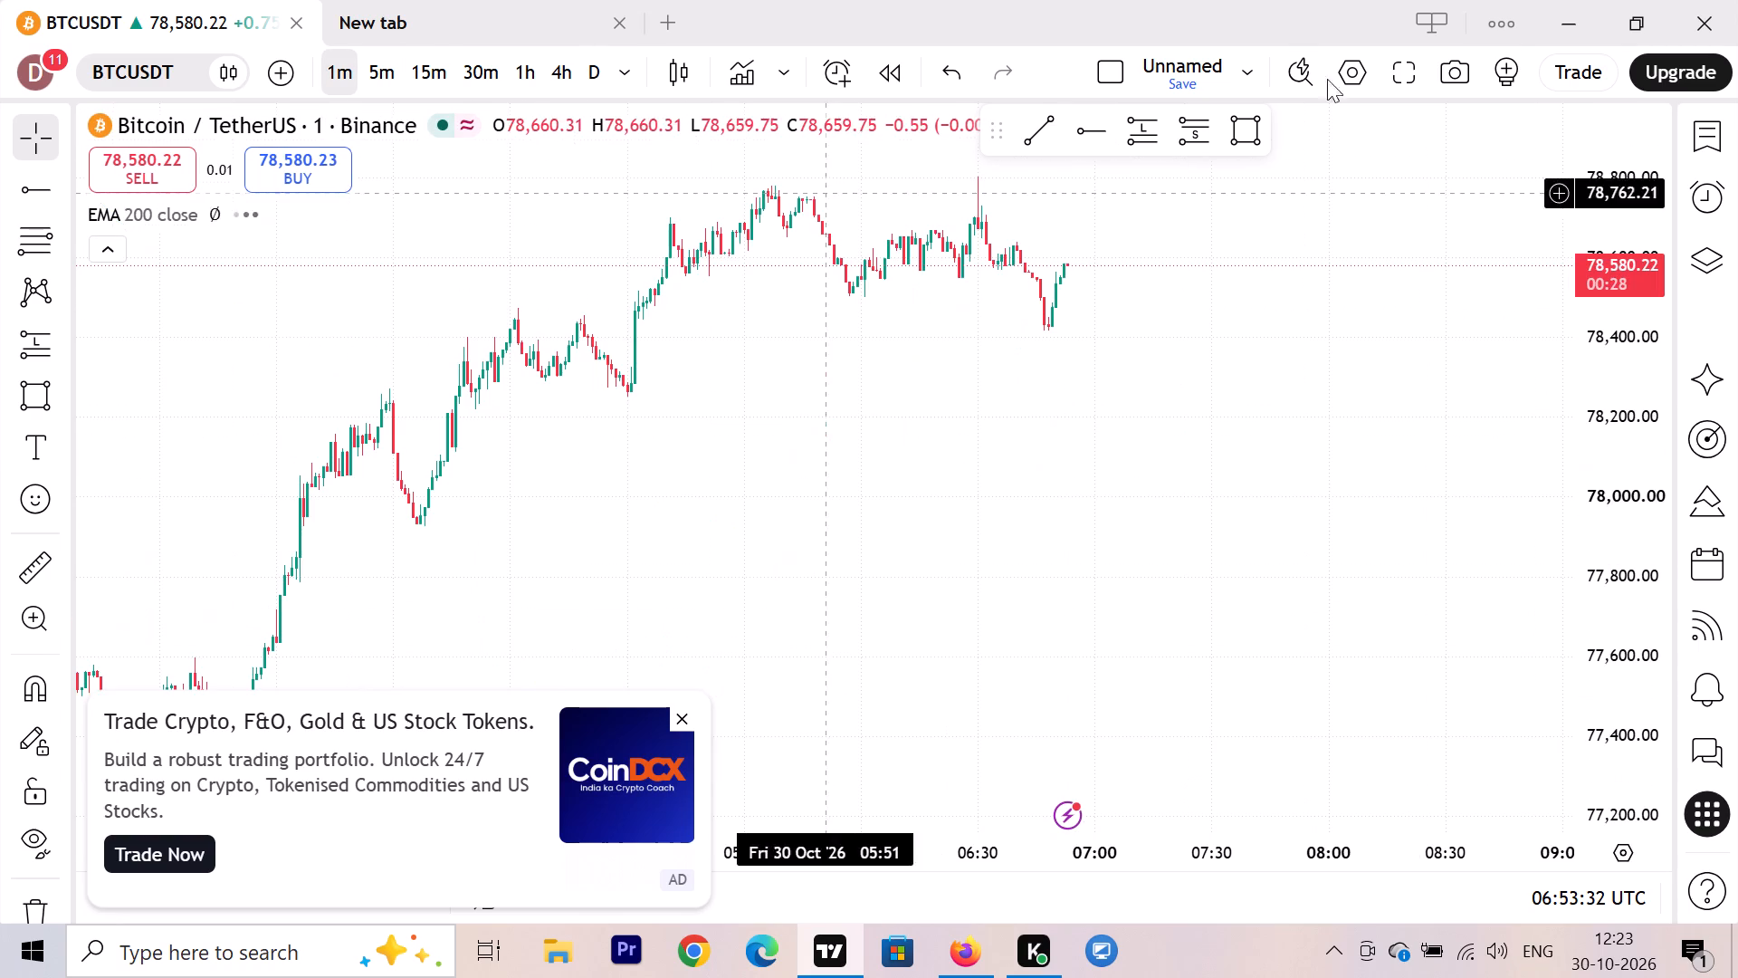
Show the watchlist beside the chart.
{"action": "left_click", "coordinate": [1723, 137]}
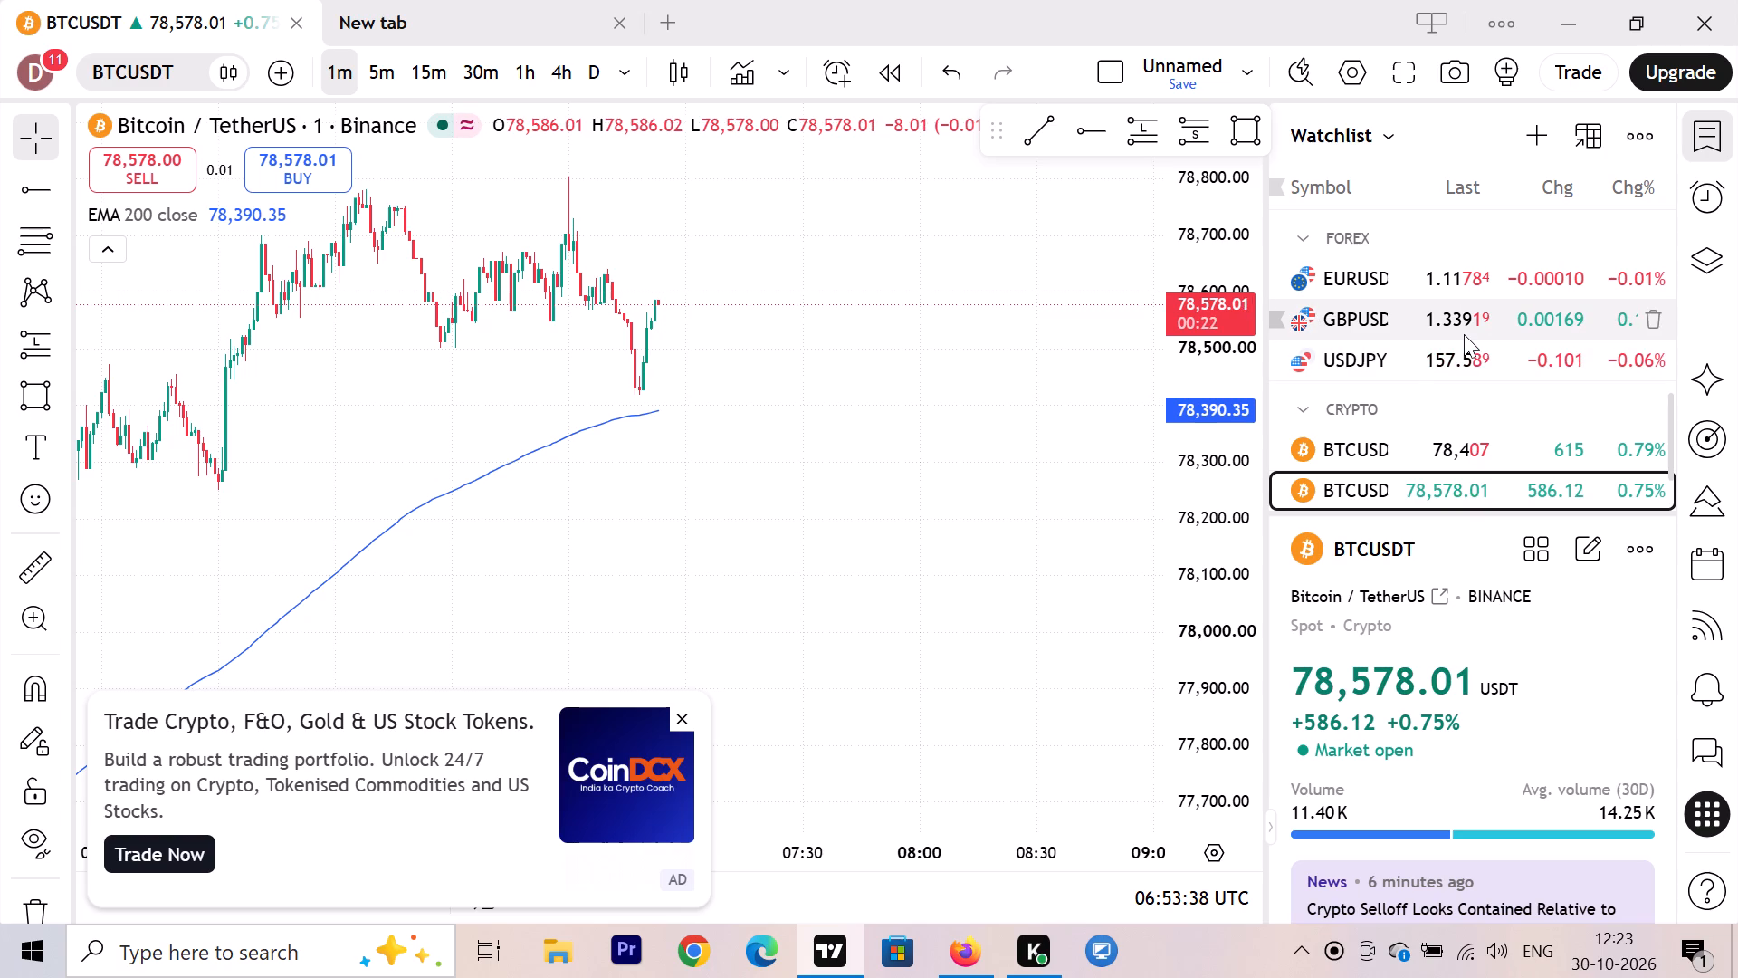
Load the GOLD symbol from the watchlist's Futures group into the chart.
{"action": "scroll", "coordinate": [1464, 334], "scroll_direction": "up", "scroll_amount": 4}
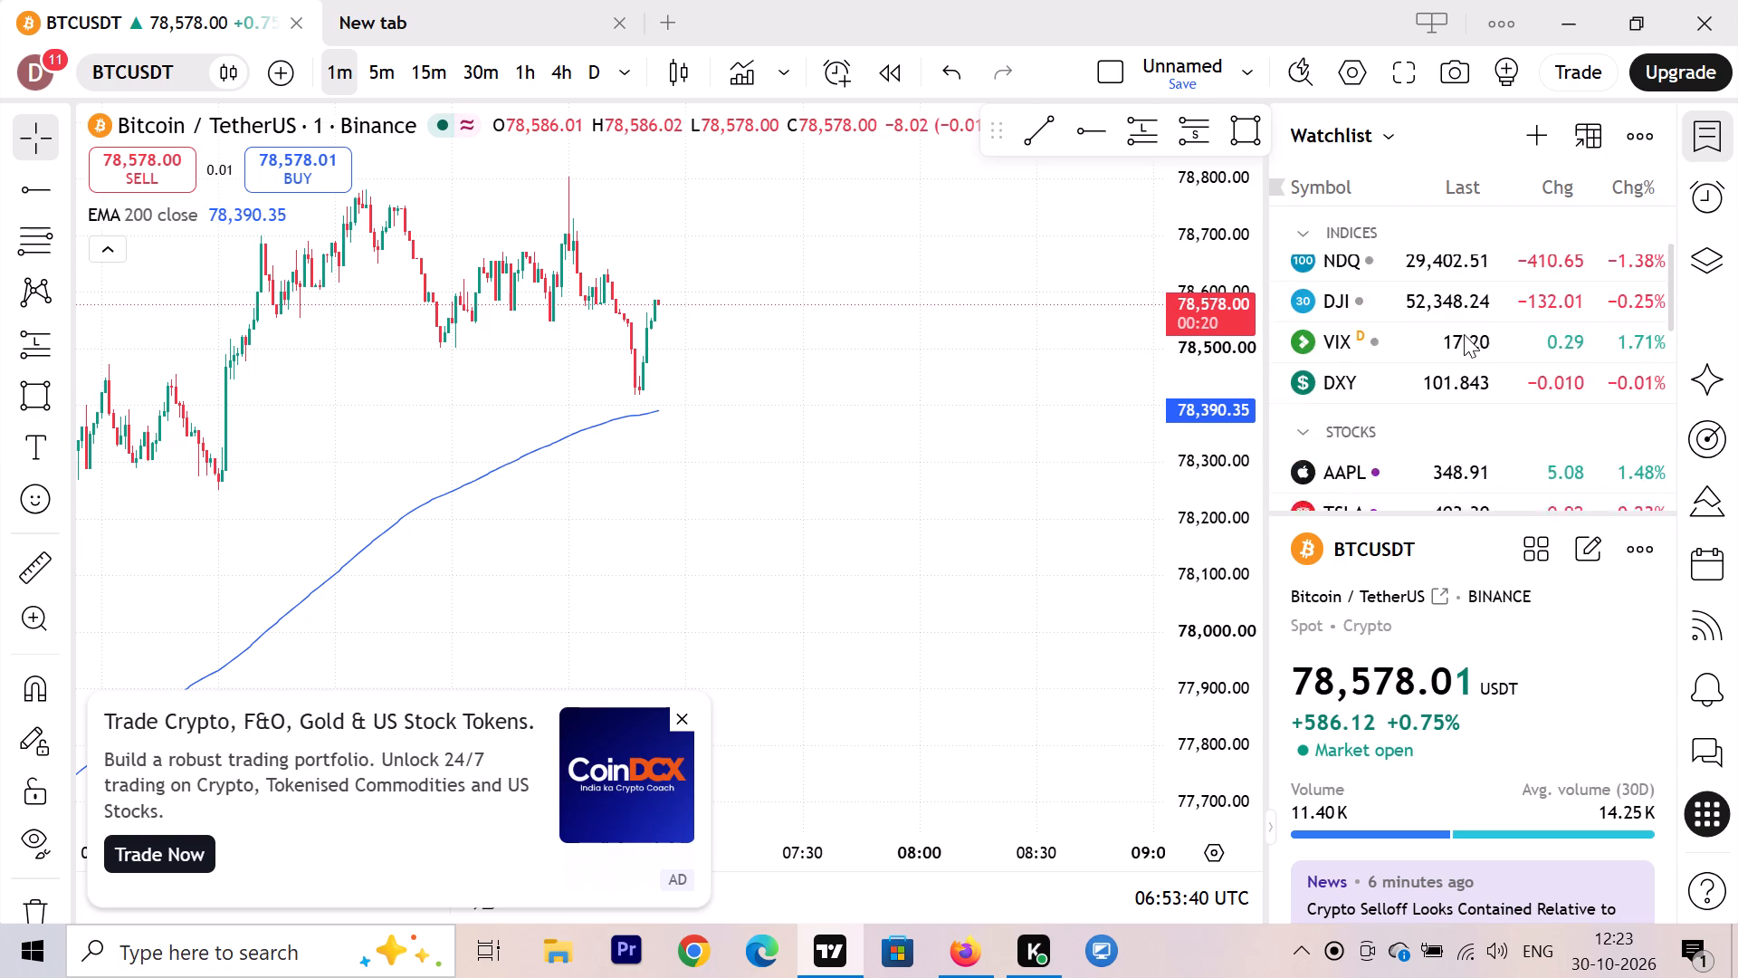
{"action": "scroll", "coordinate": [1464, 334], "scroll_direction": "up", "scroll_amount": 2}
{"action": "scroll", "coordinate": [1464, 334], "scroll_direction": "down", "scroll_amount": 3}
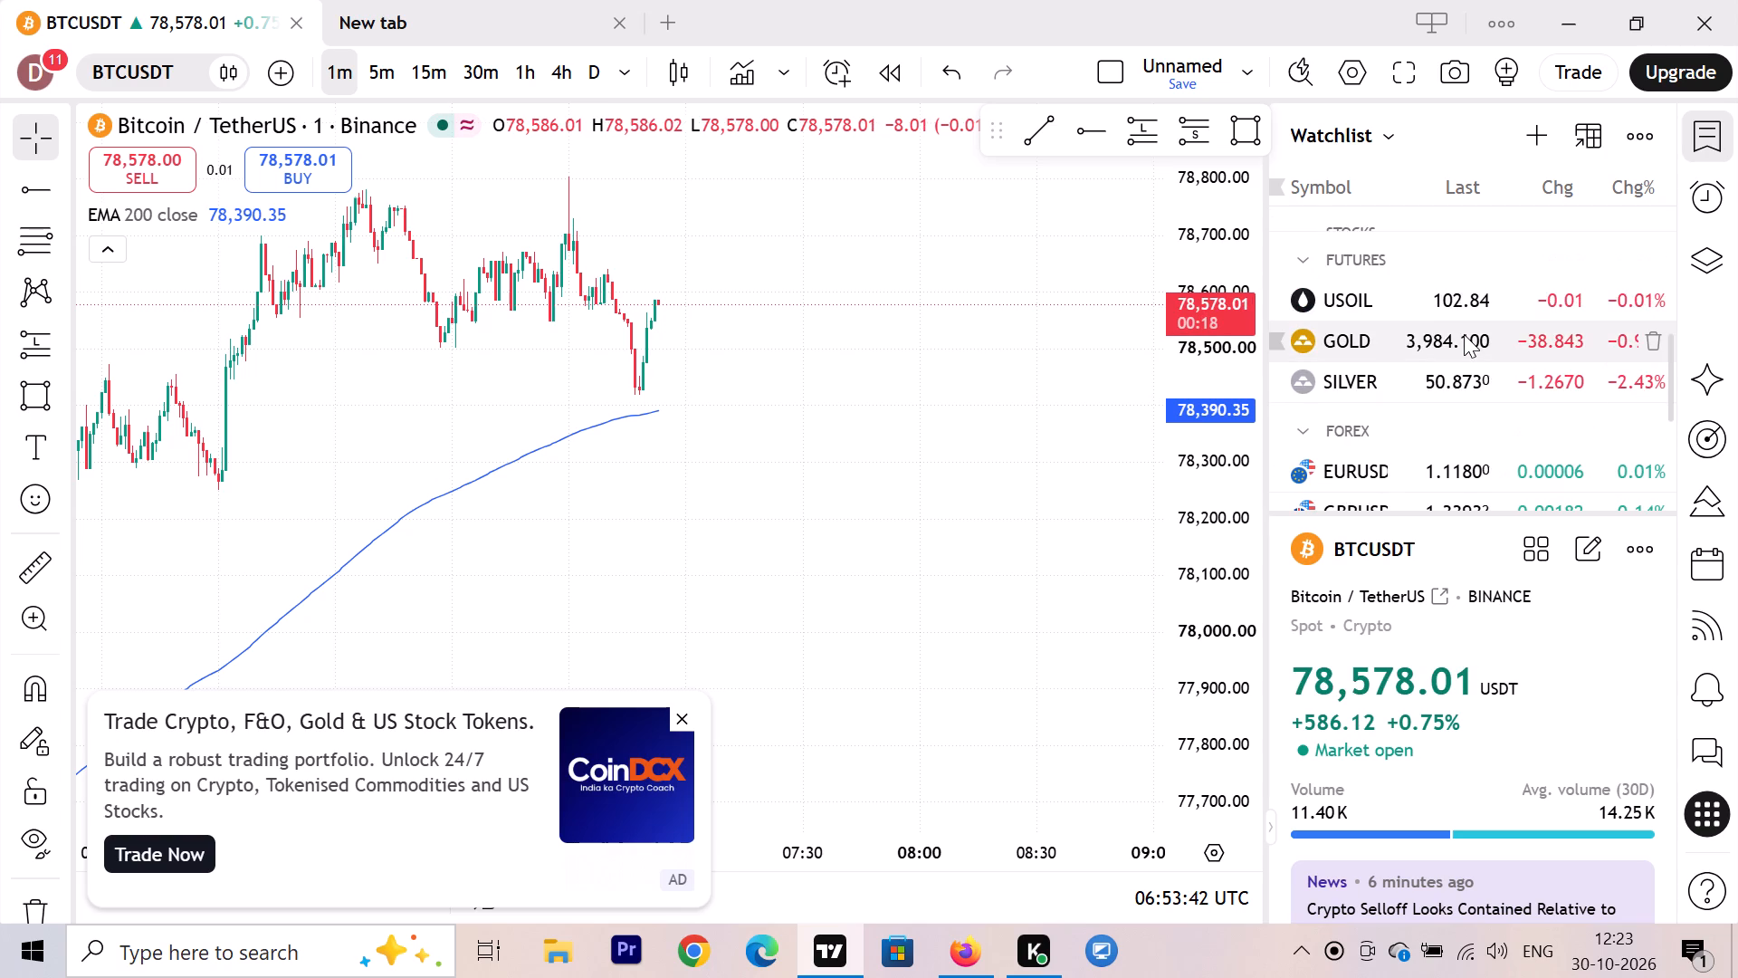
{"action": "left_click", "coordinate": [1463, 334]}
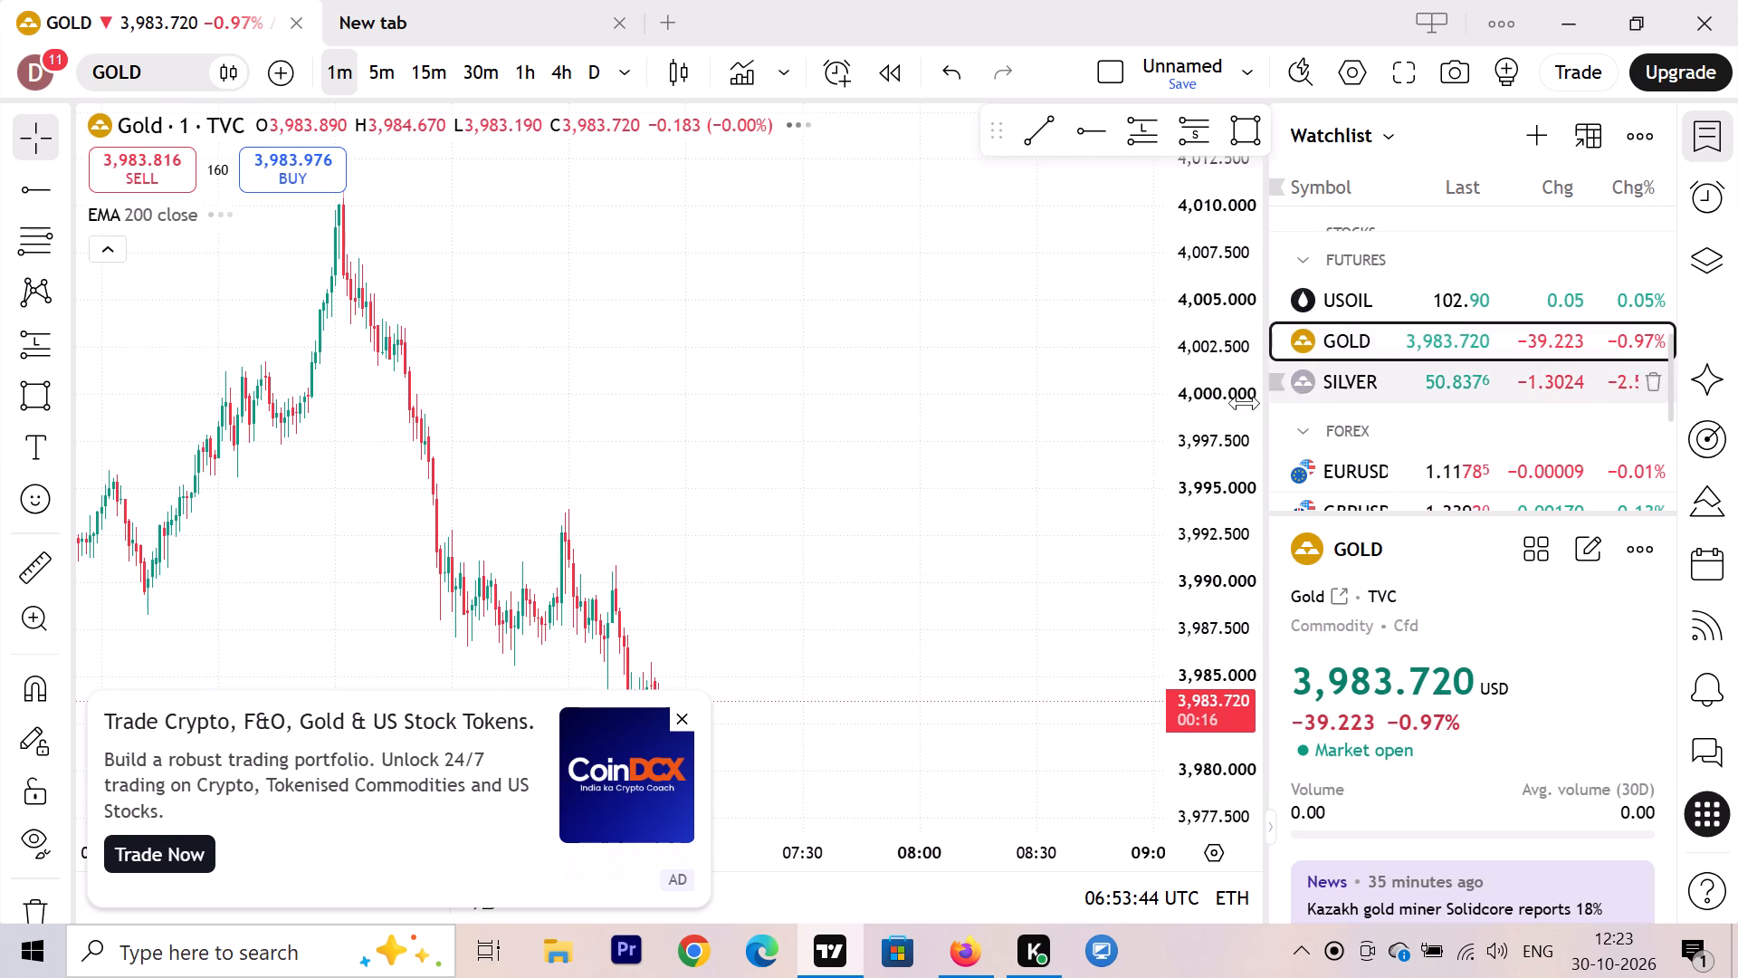
Load XAUUSD from the watchlist's Crypto group into the 1-minute chart, leaving no drawing selected.
{"action": "scroll", "coordinate": [1470, 398], "scroll_direction": "down", "scroll_amount": 2}
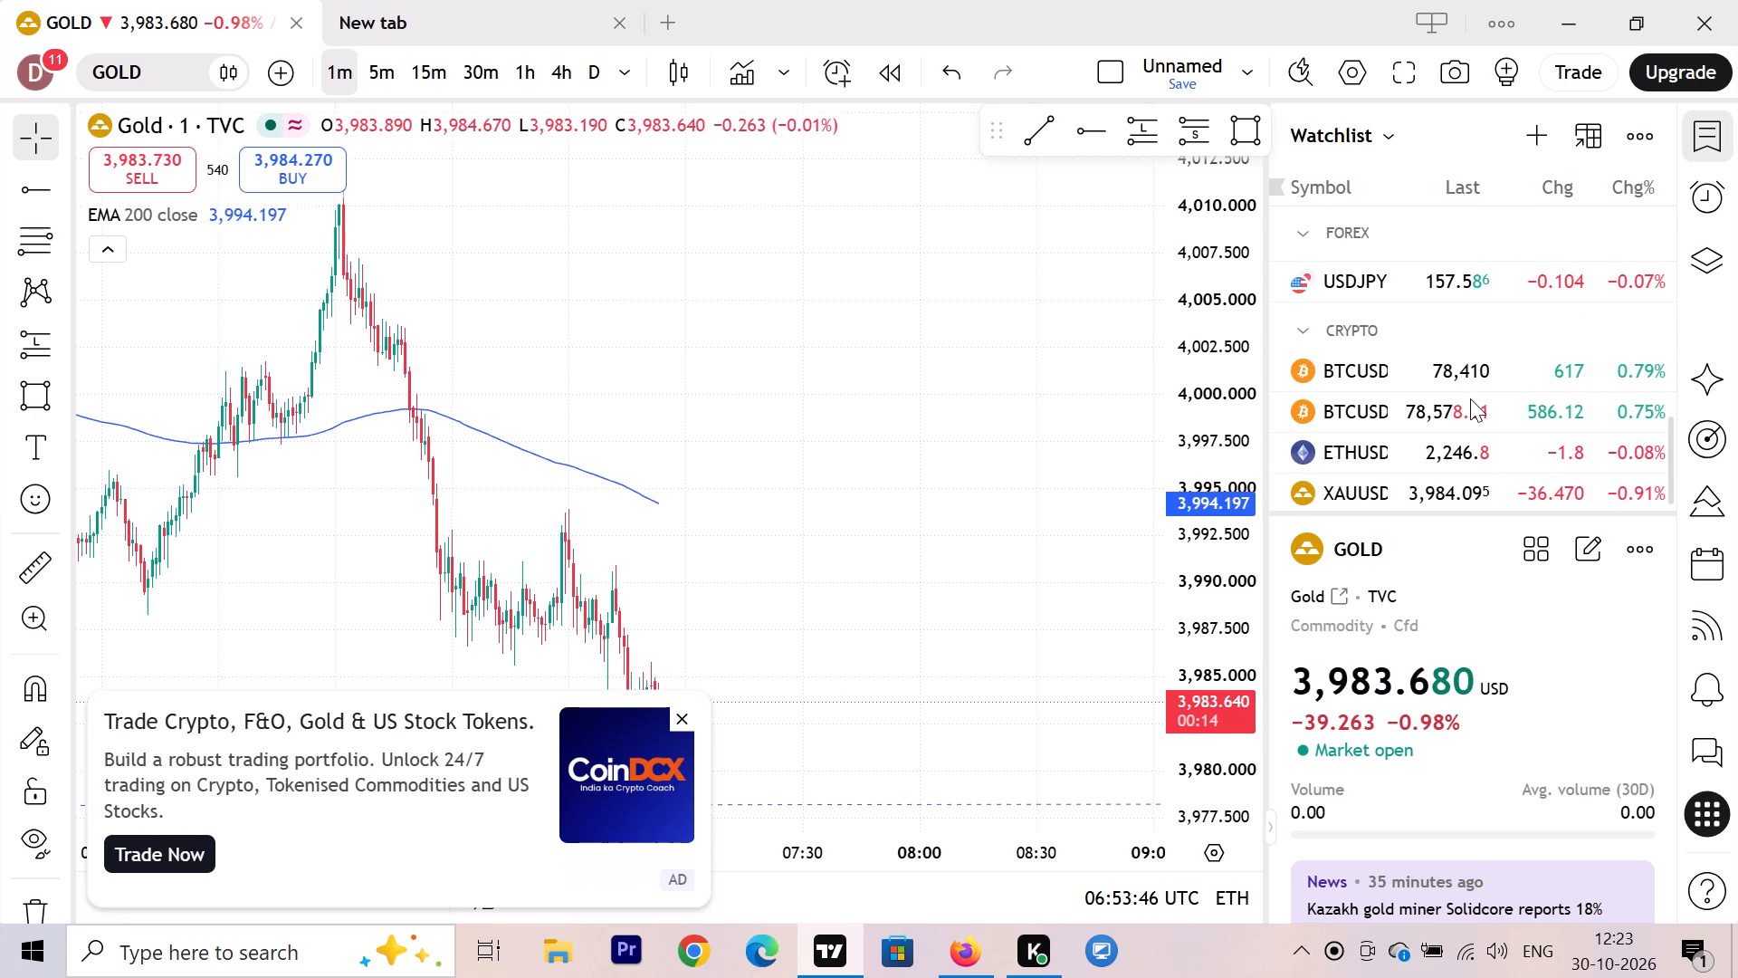
{"action": "scroll", "coordinate": [1470, 398], "scroll_direction": "down", "scroll_amount": 1}
{"action": "left_click", "coordinate": [1469, 483]}
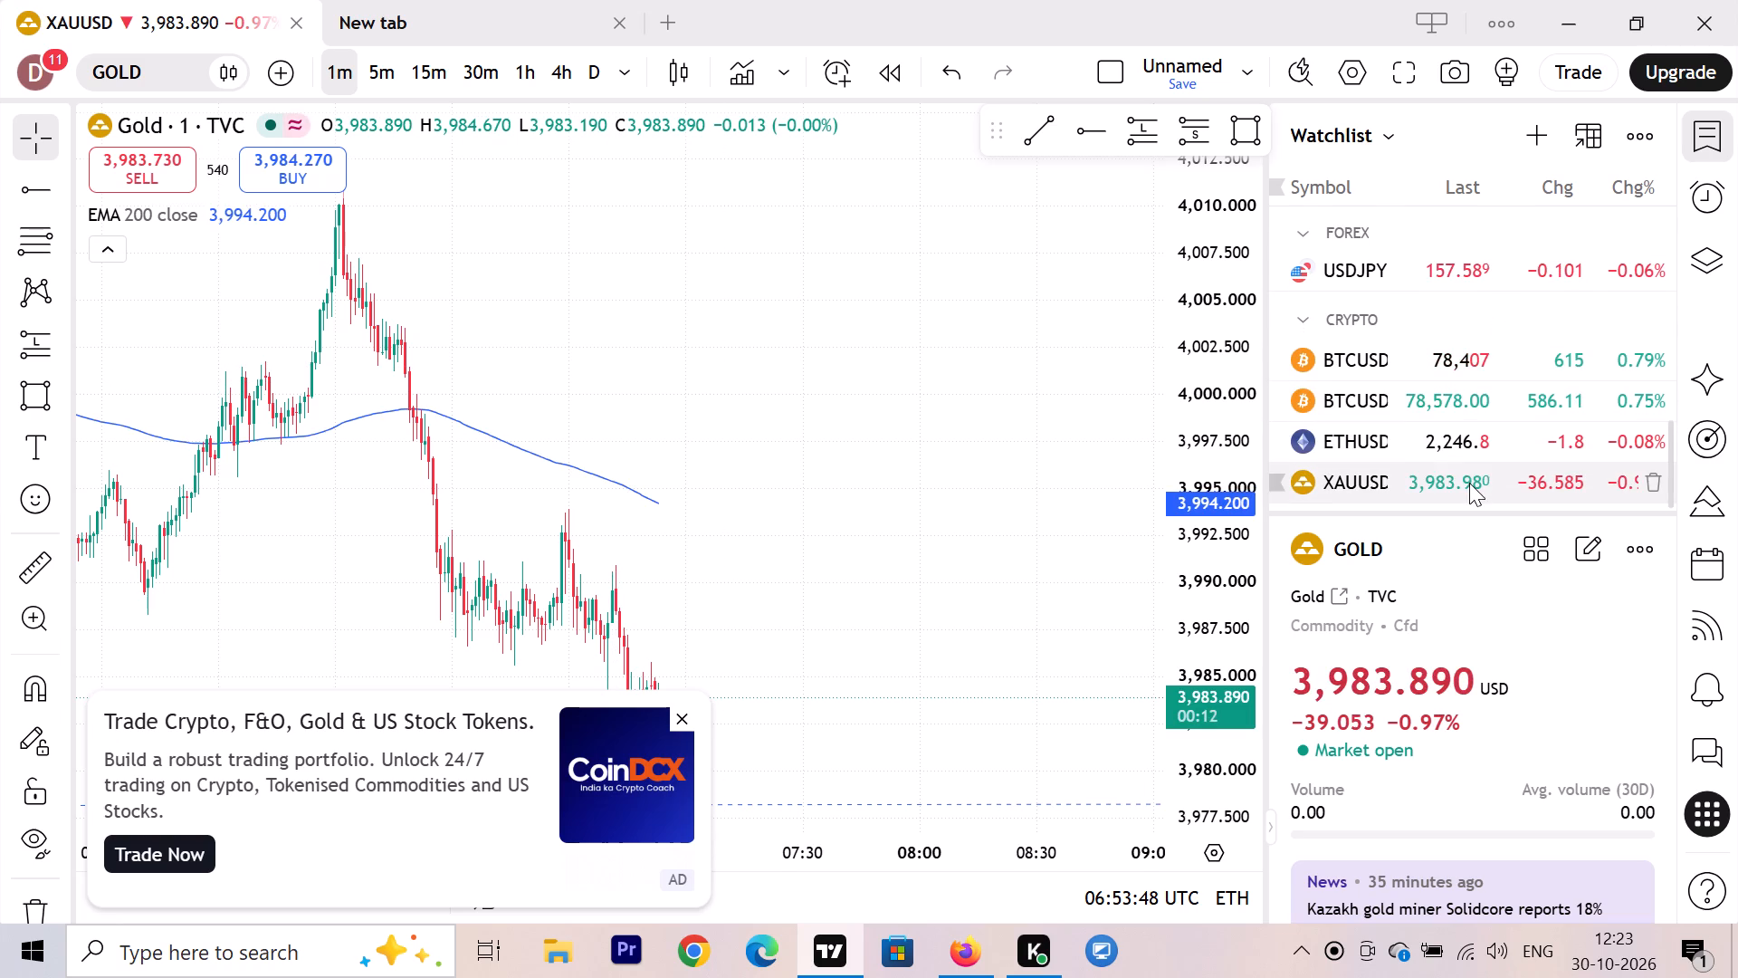
{"action": "left_click", "coordinate": [782, 374]}
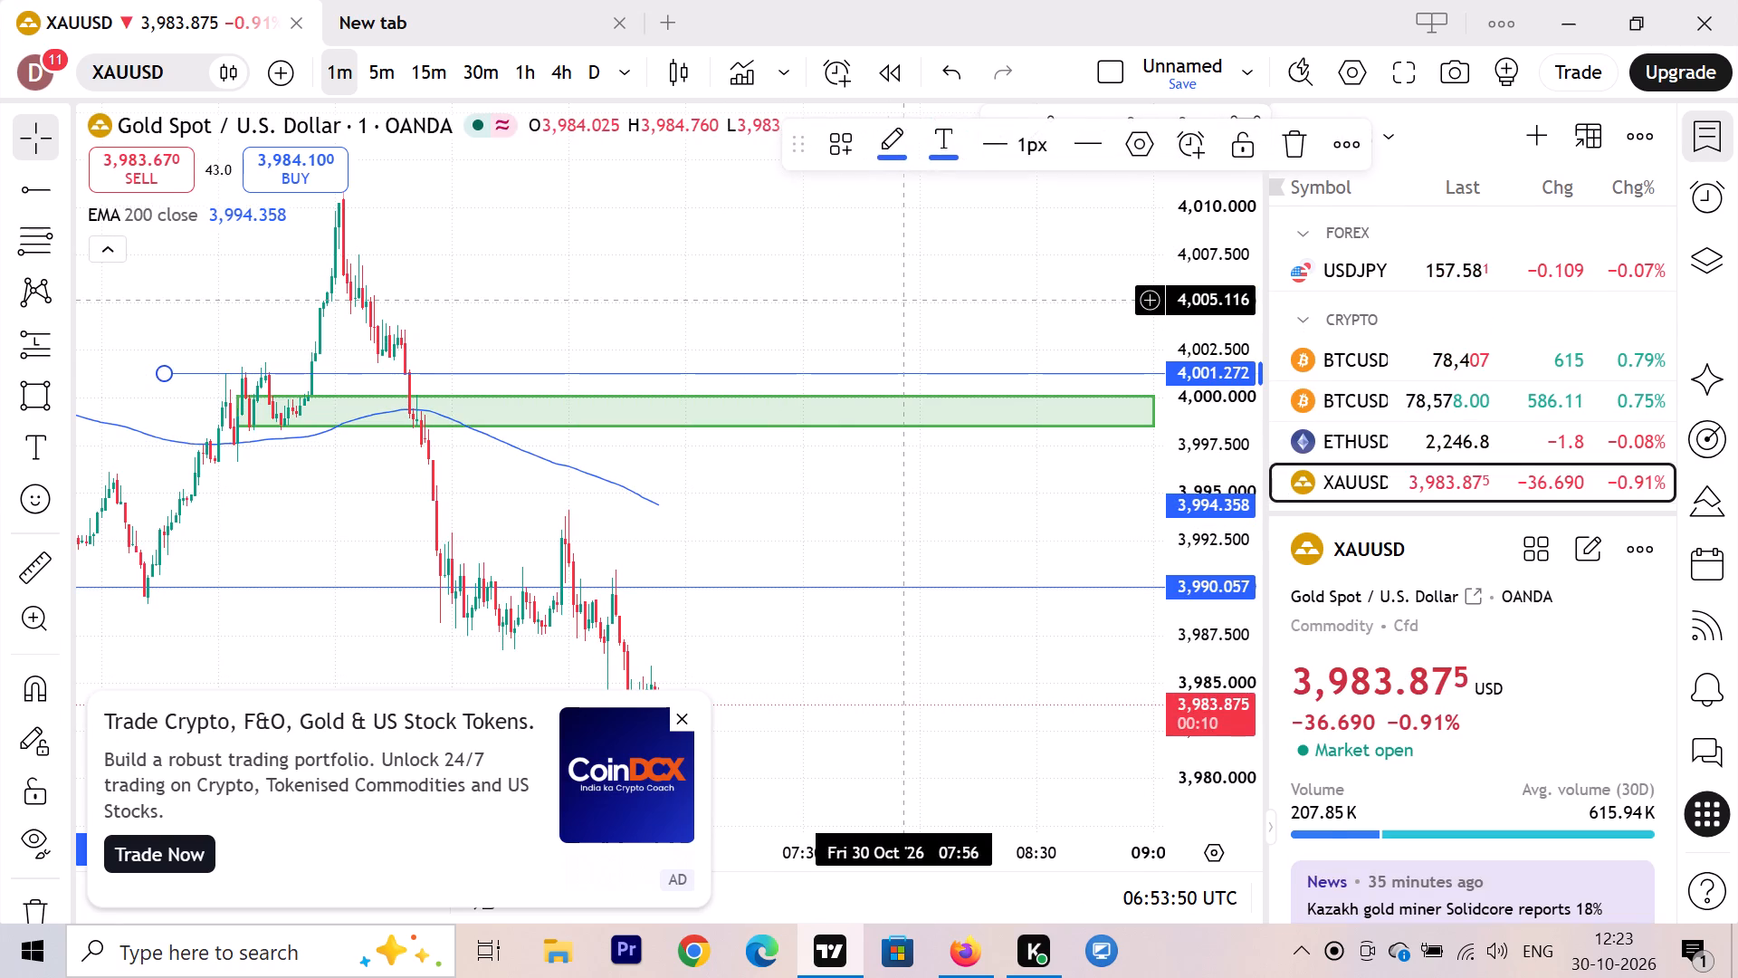
{"action": "double_click", "coordinate": [905, 301]}
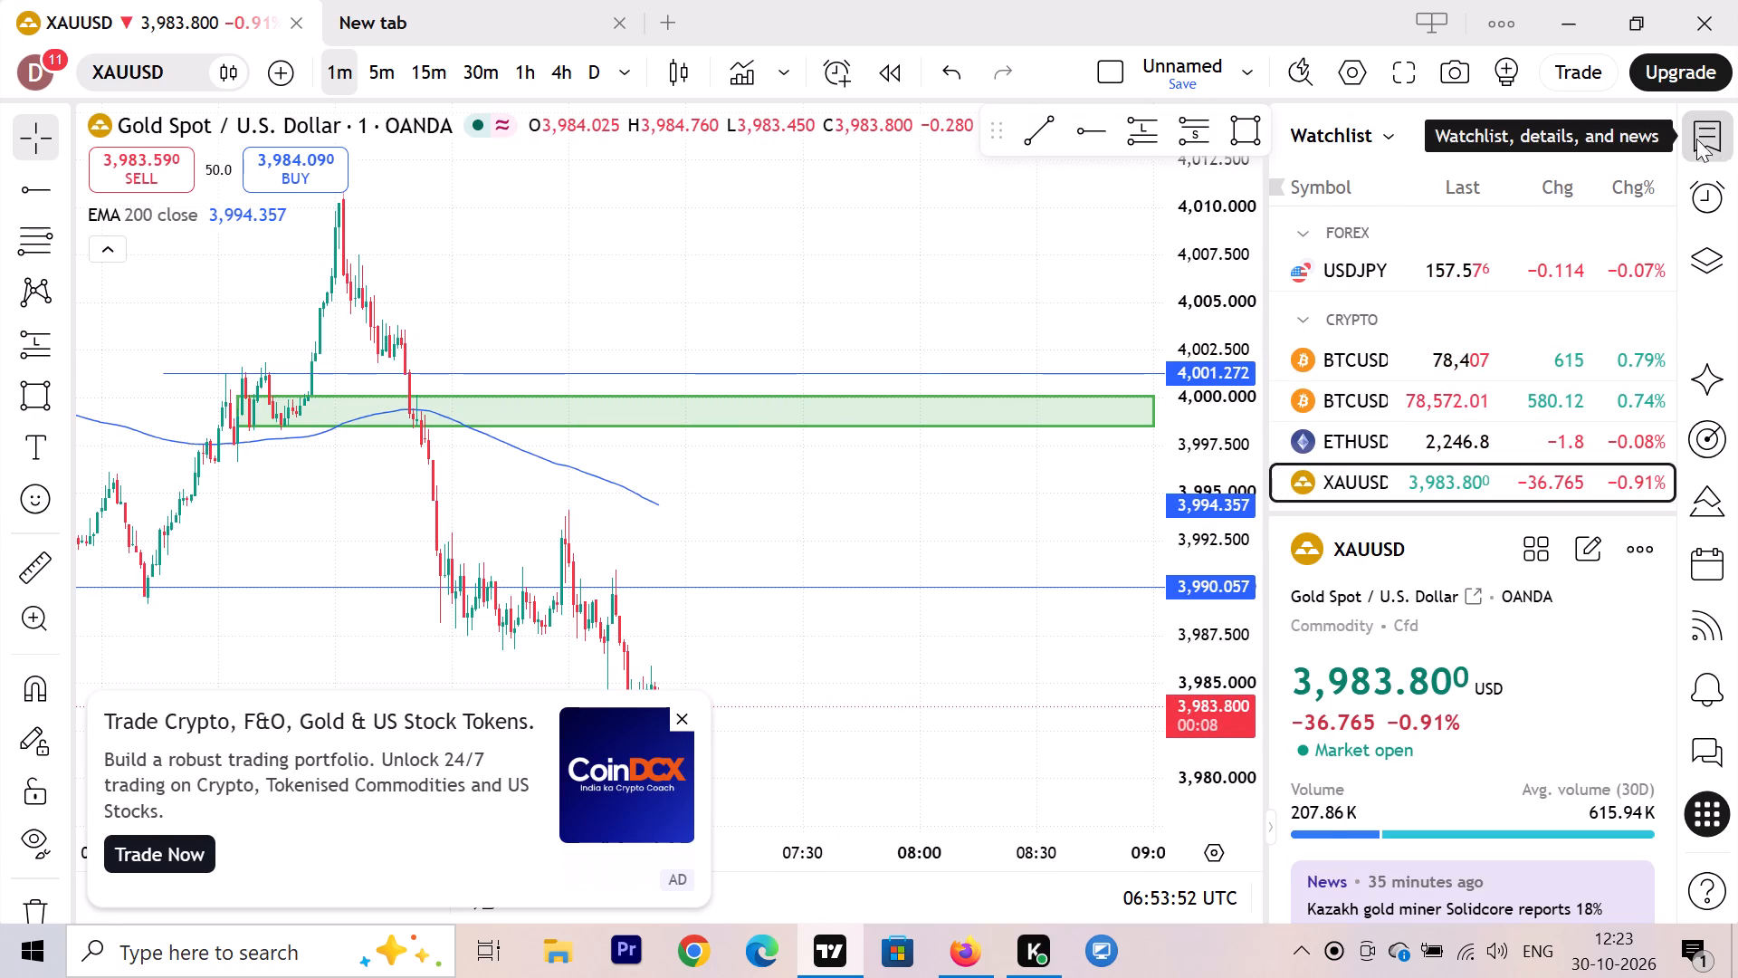
Hide the watchlist to widen the XAUUSD chart area.
{"action": "left_click", "coordinate": [1729, 145]}
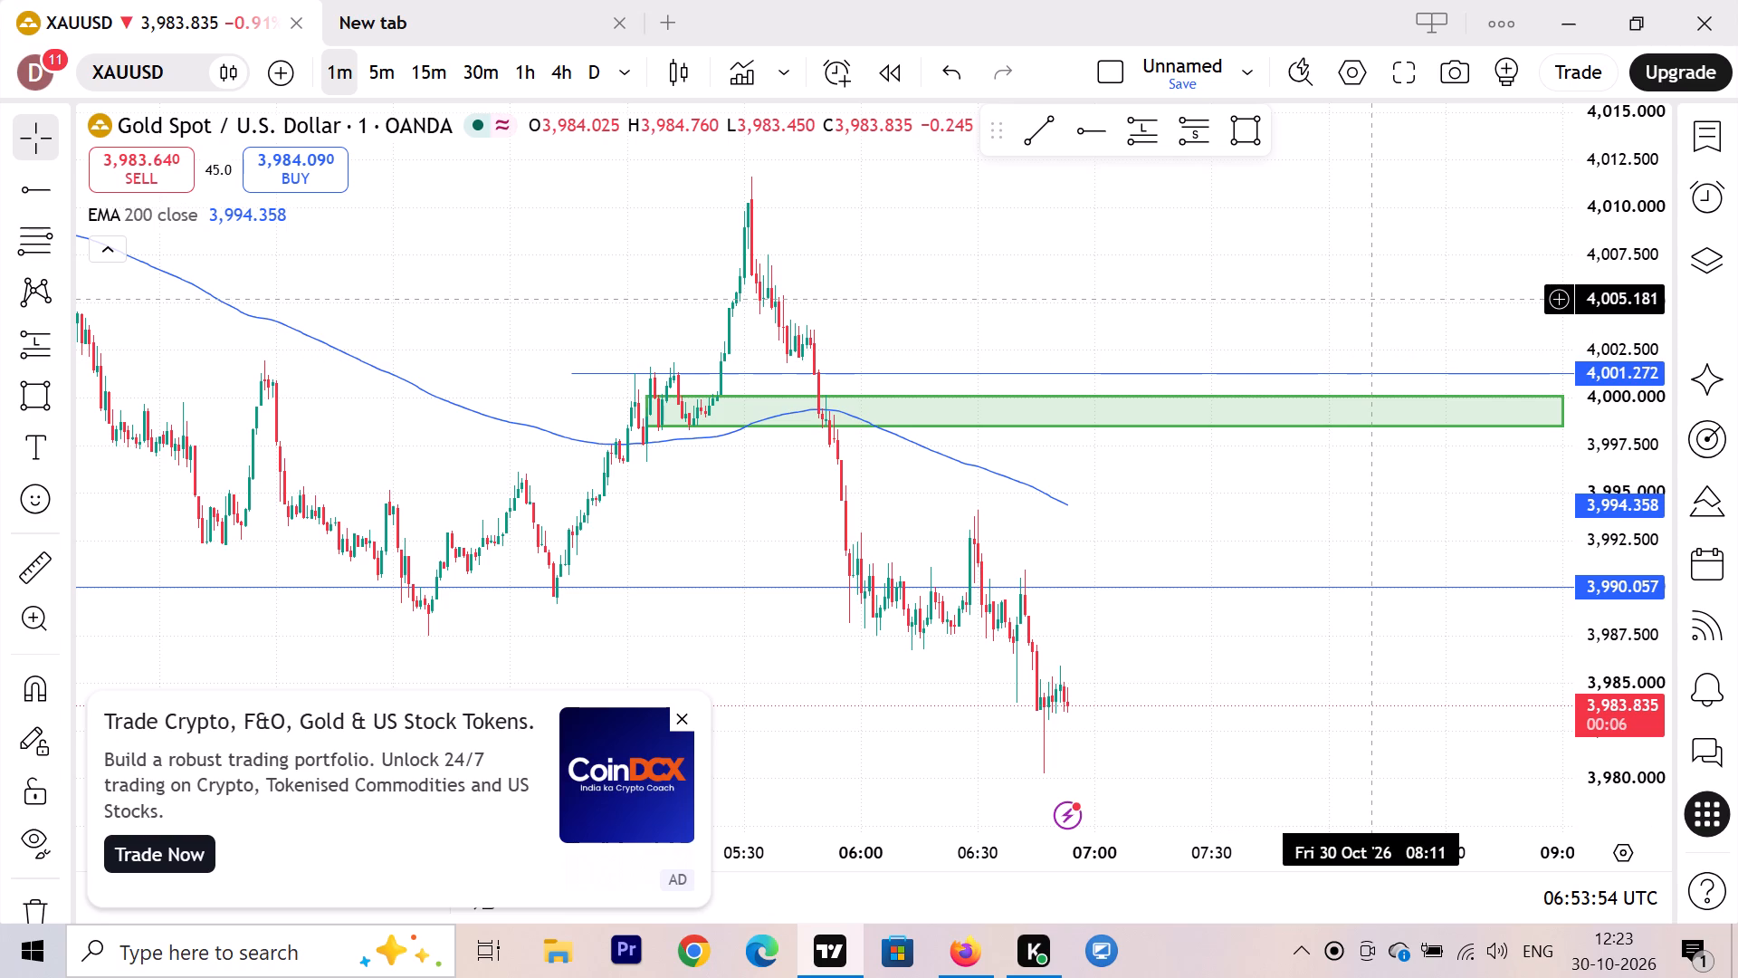
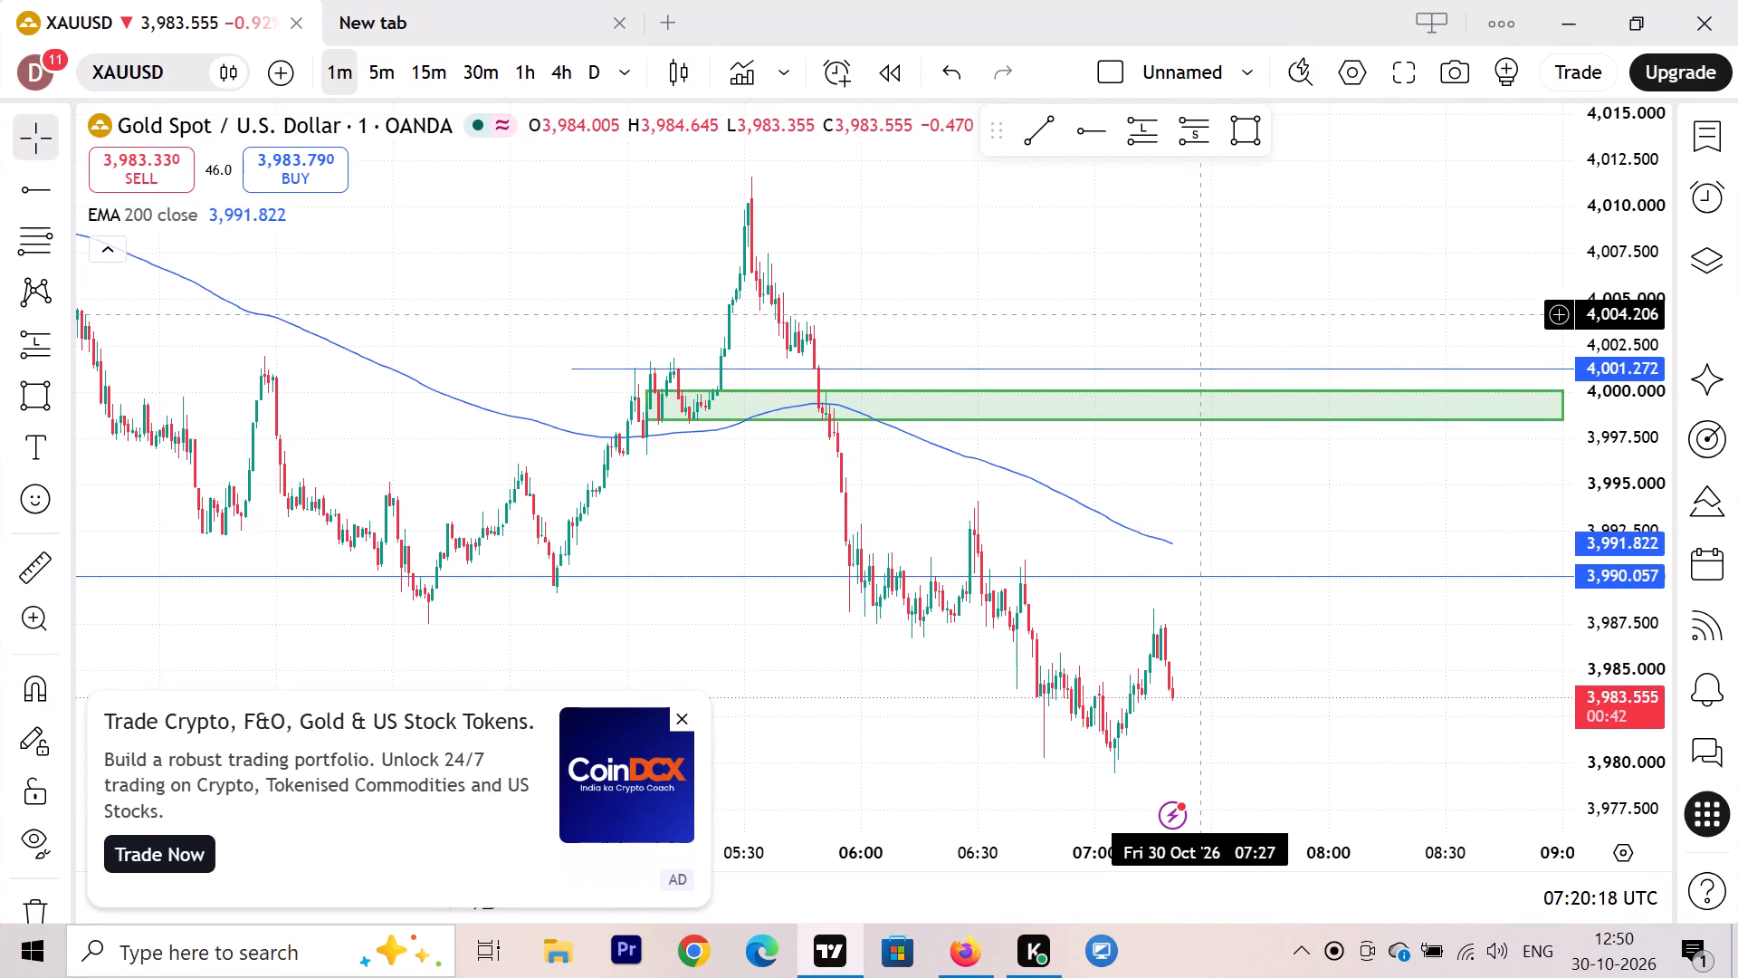
Dismiss the CoinDCX advertisement covering the lower part of the chart.
{"action": "left_click", "coordinate": [683, 725]}
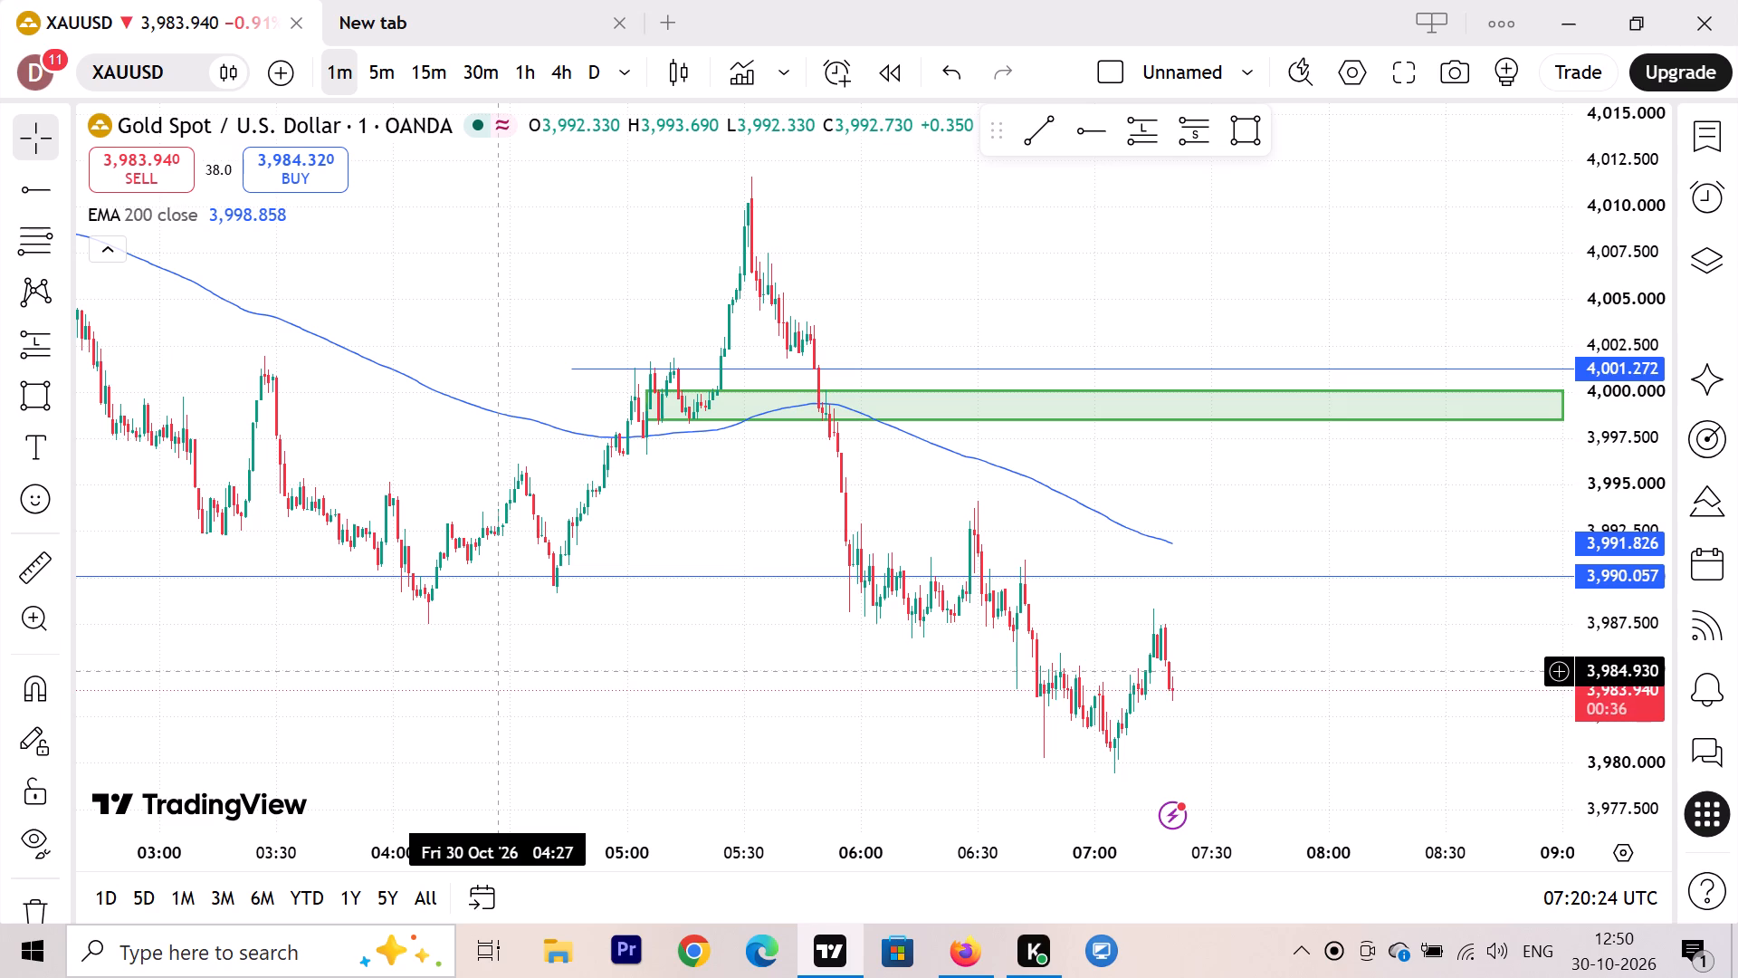
Measure a drop from about 3,985 to about 3,956, starting at the latest candle on the 1-minute chart.
{"action": "left_click", "coordinate": [15, 572]}
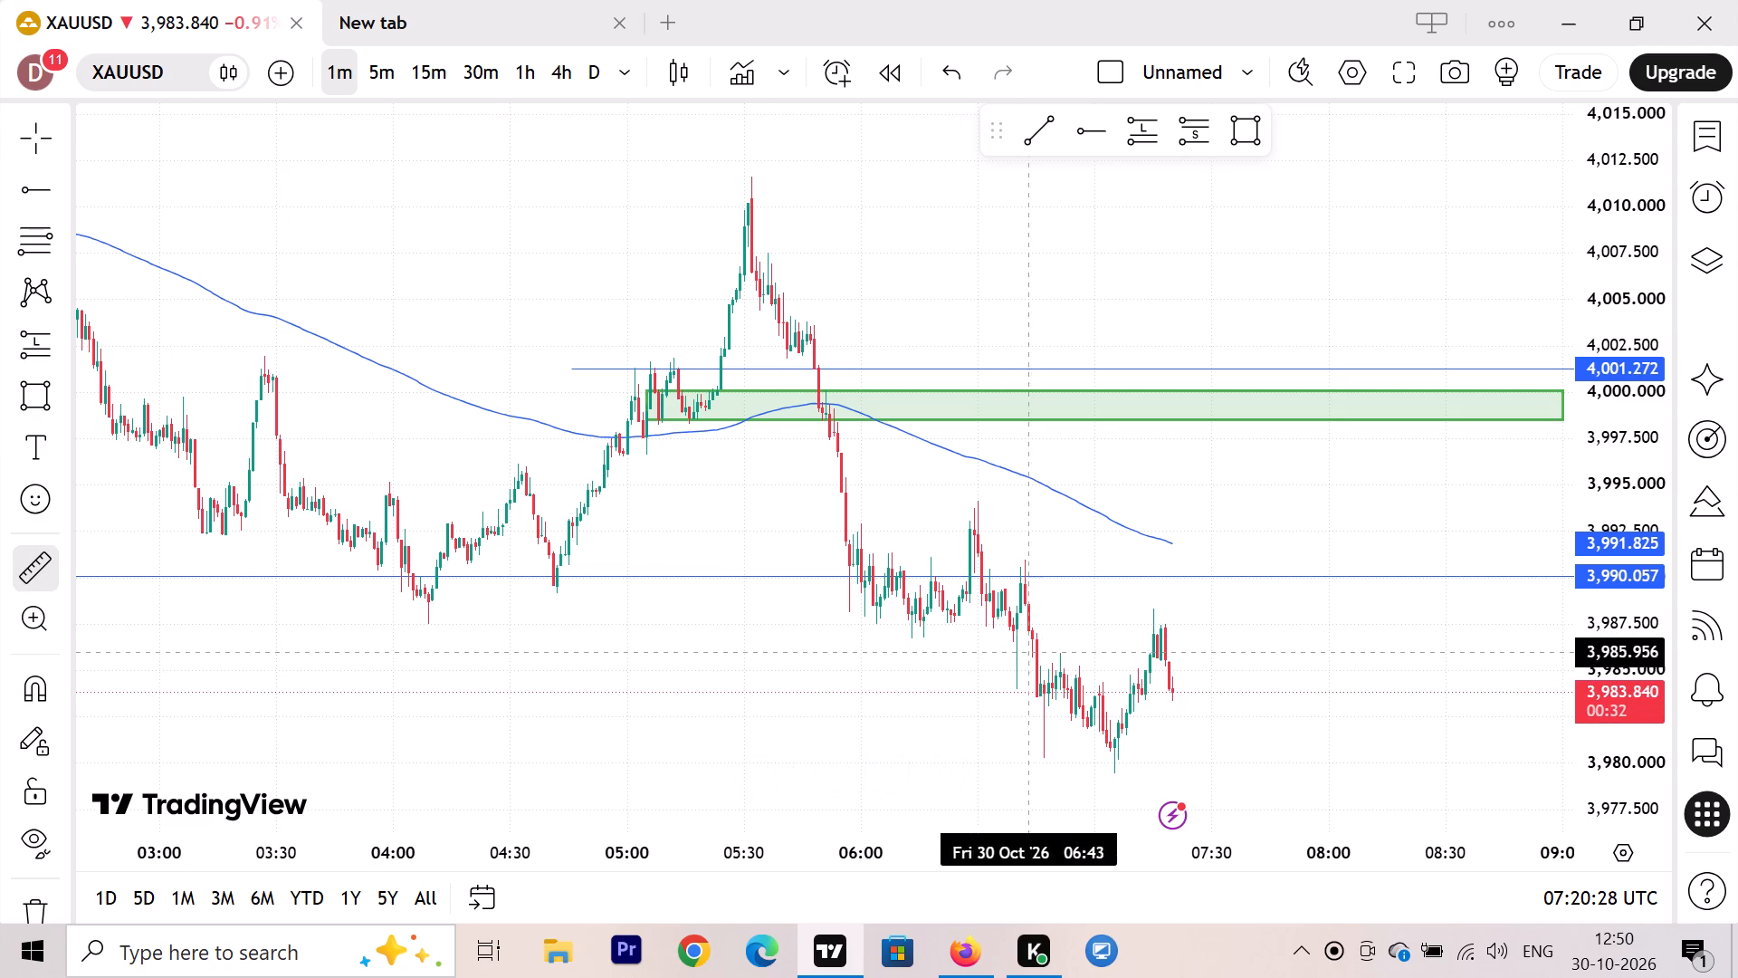
{"action": "left_click", "coordinate": [1171, 662]}
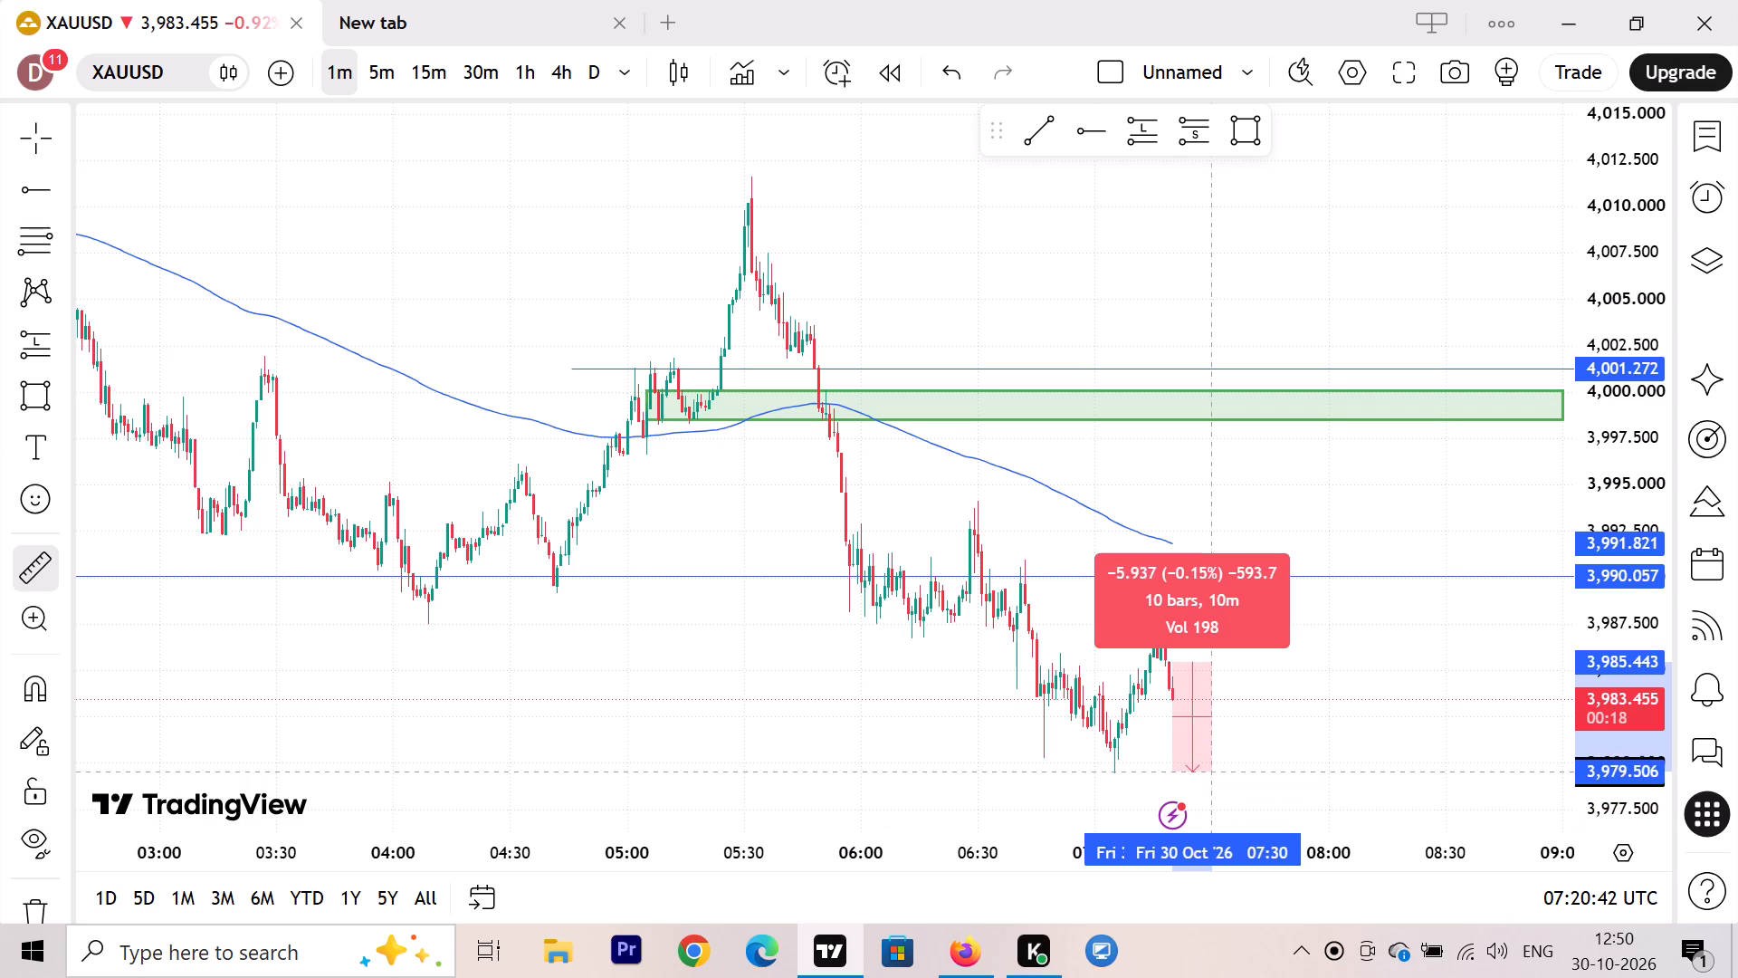
{"action": "scroll", "coordinate": [1600, 779], "scroll_direction": "down", "scroll_amount": 1}
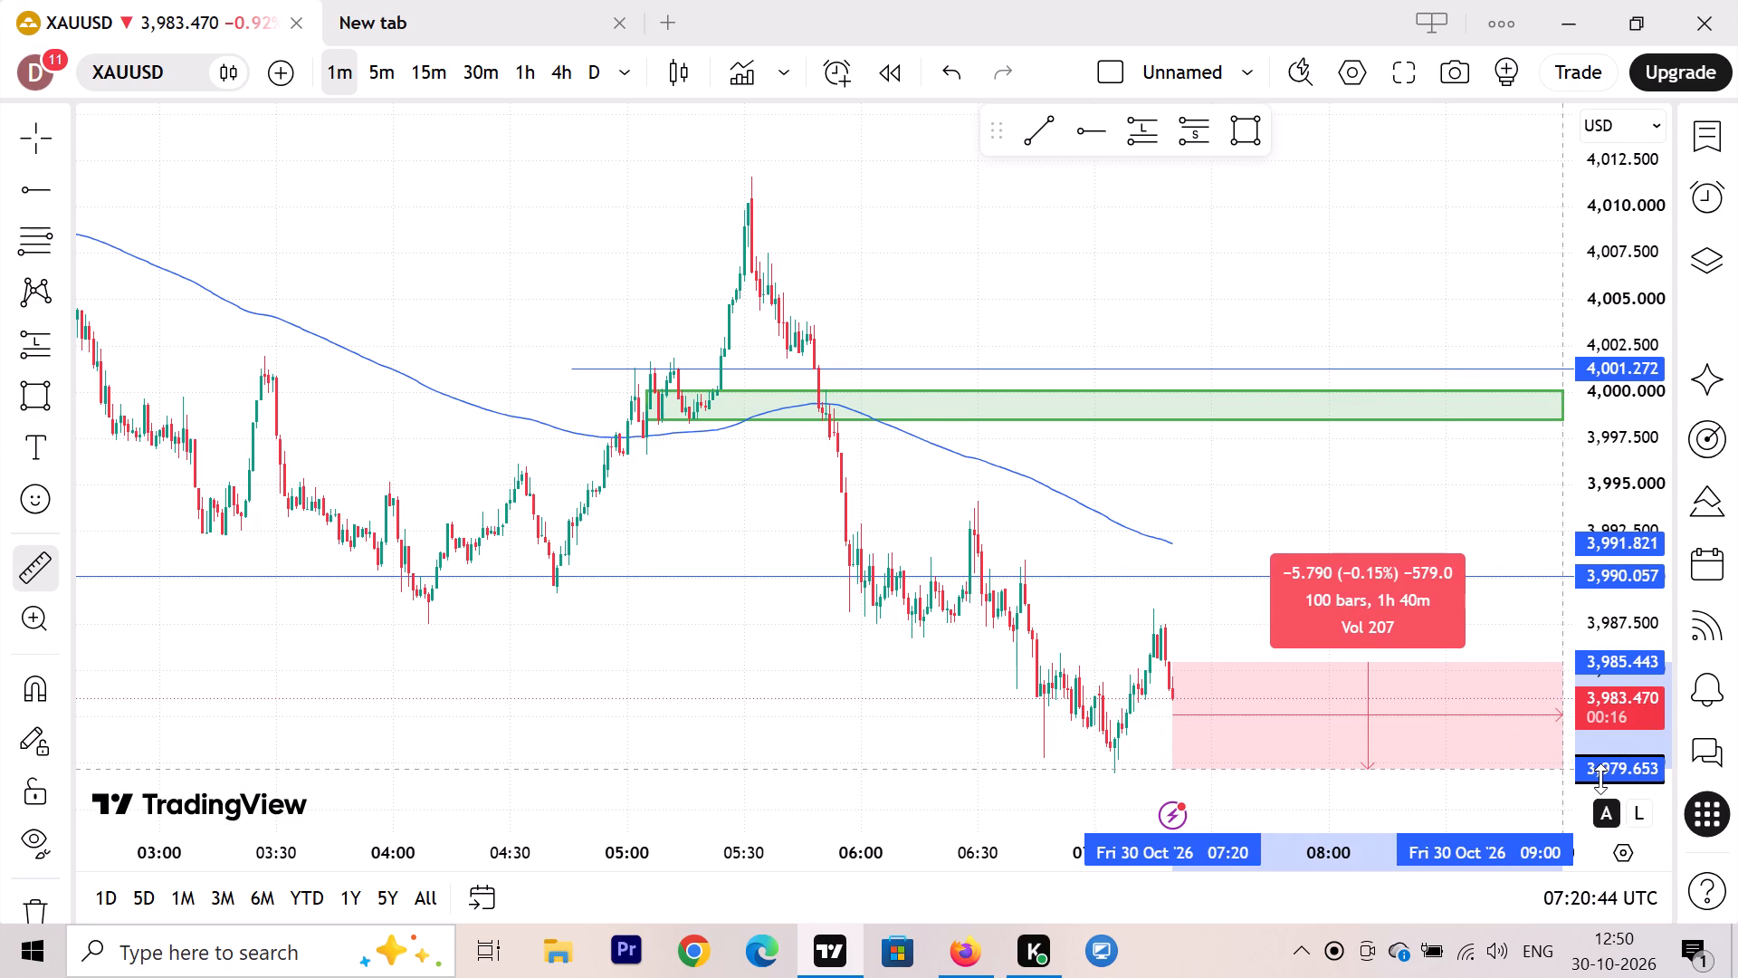
{"action": "scroll", "coordinate": [1600, 779], "scroll_direction": "down", "scroll_amount": 6}
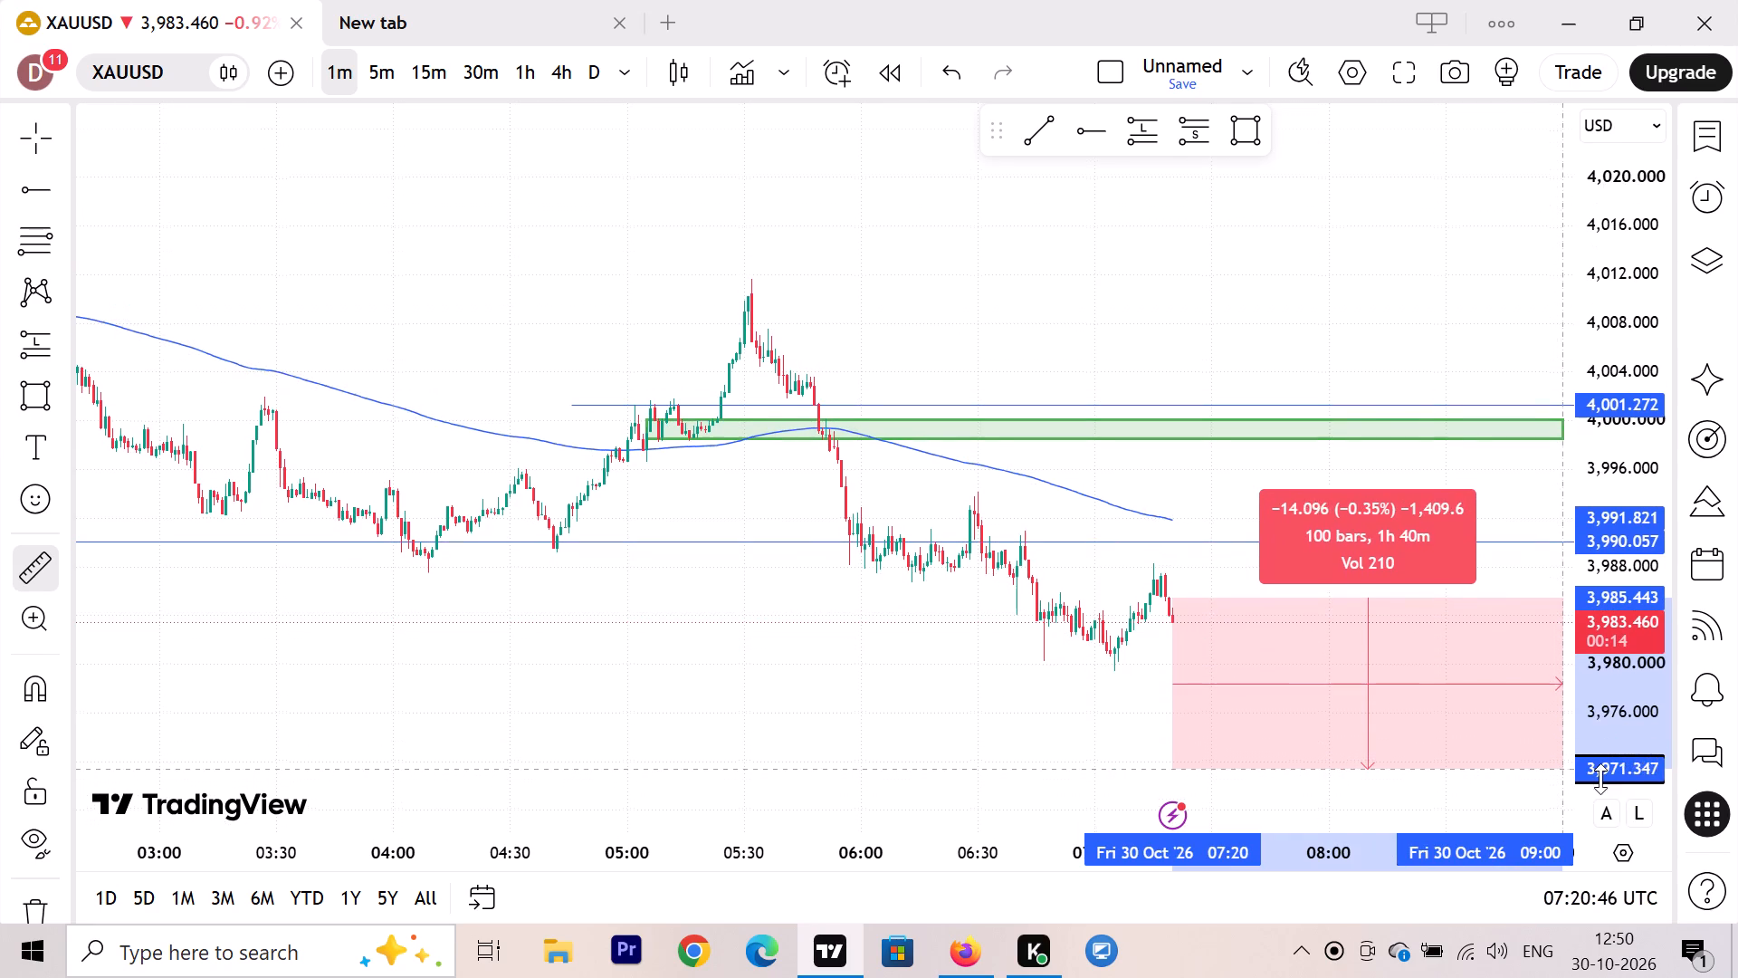
{"action": "scroll", "coordinate": [1600, 779], "scroll_direction": "down", "scroll_amount": 3}
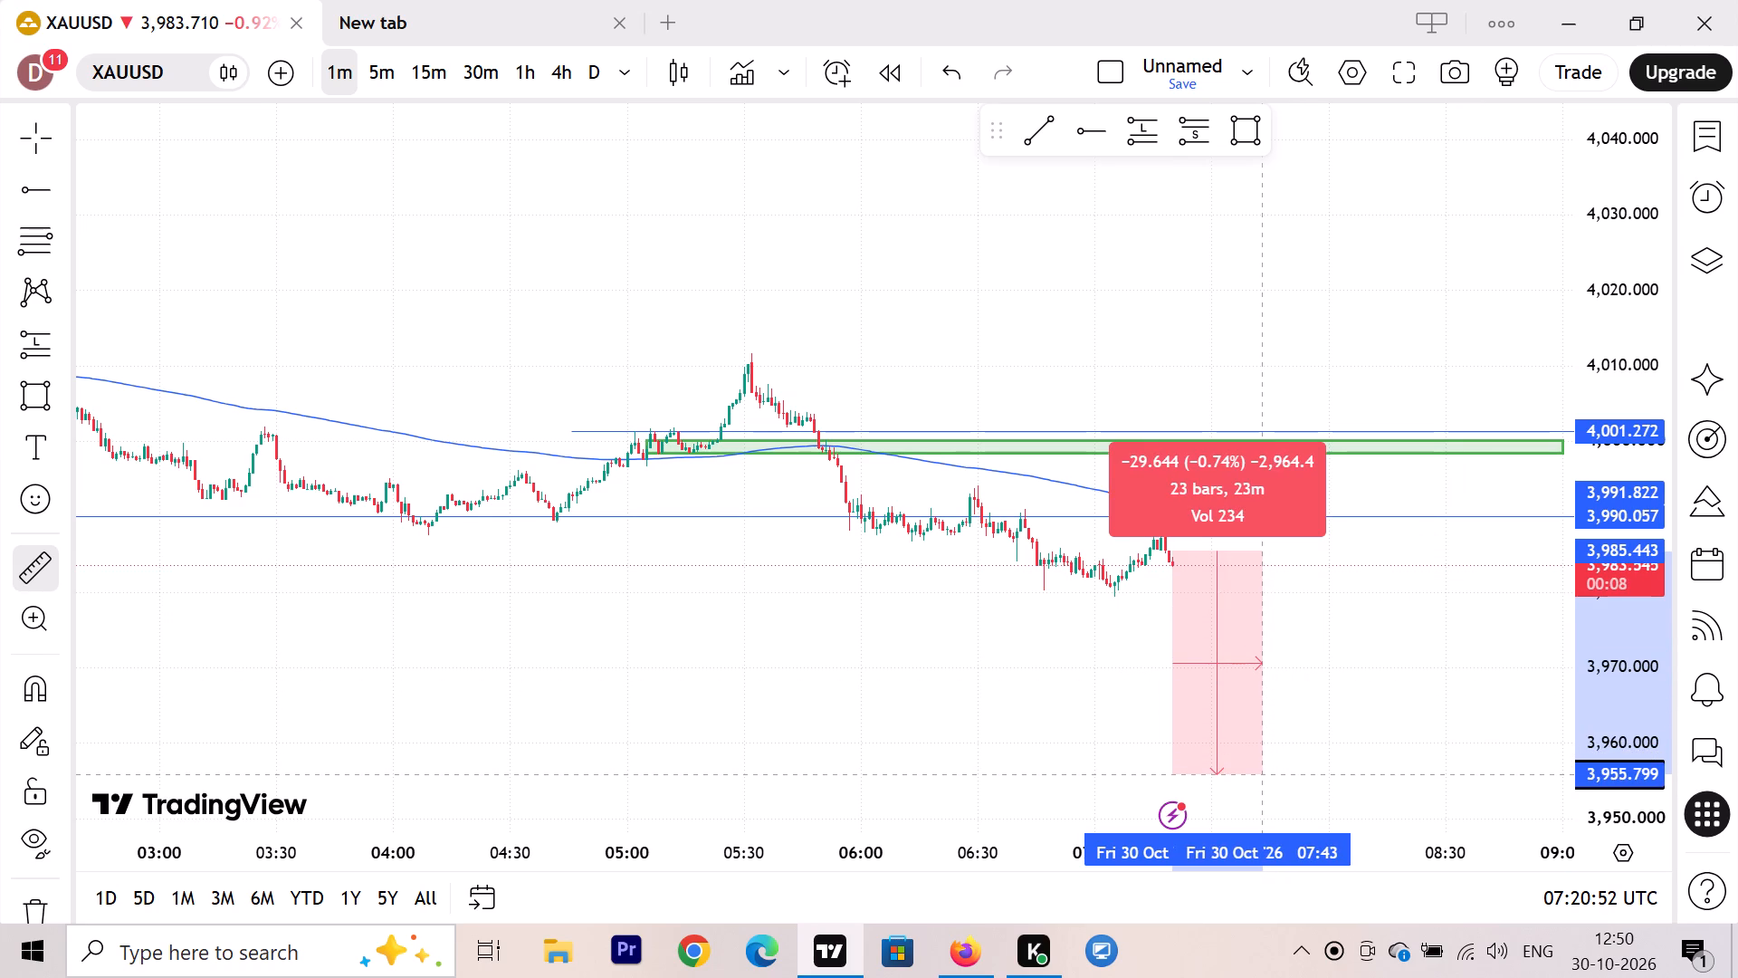
{"action": "left_click", "coordinate": [1261, 775]}
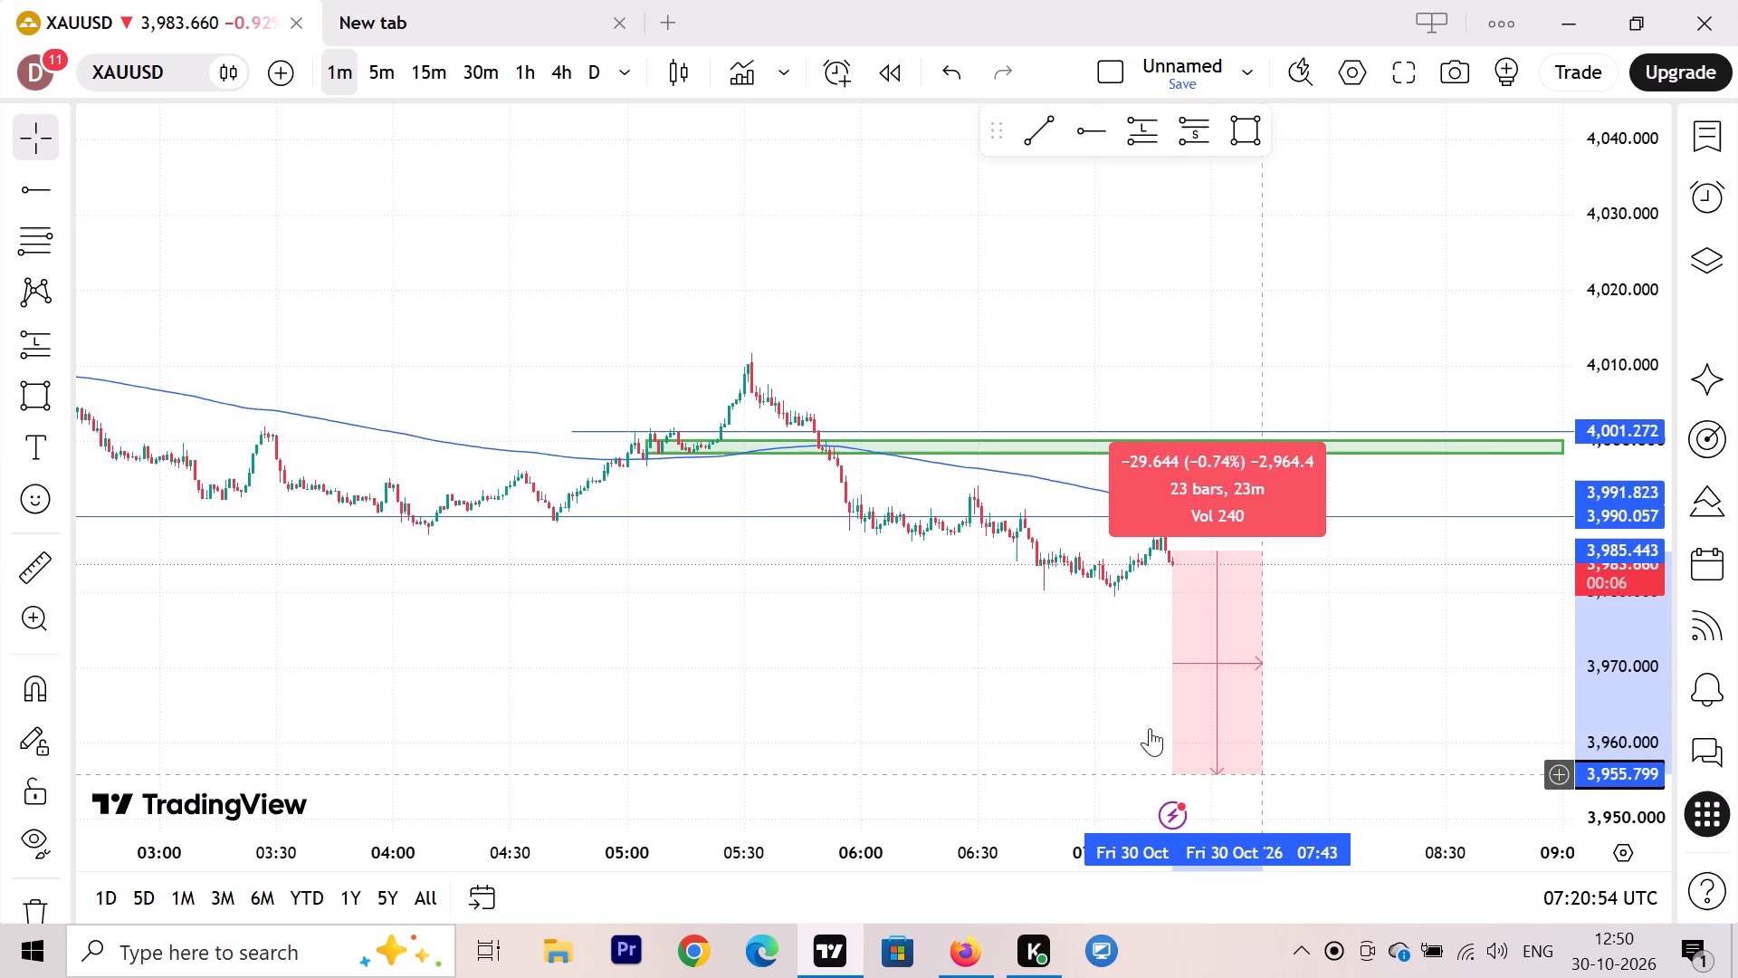
Switch the XAUUSD chart to the daily timeframe.
{"action": "left_click", "coordinate": [586, 82]}
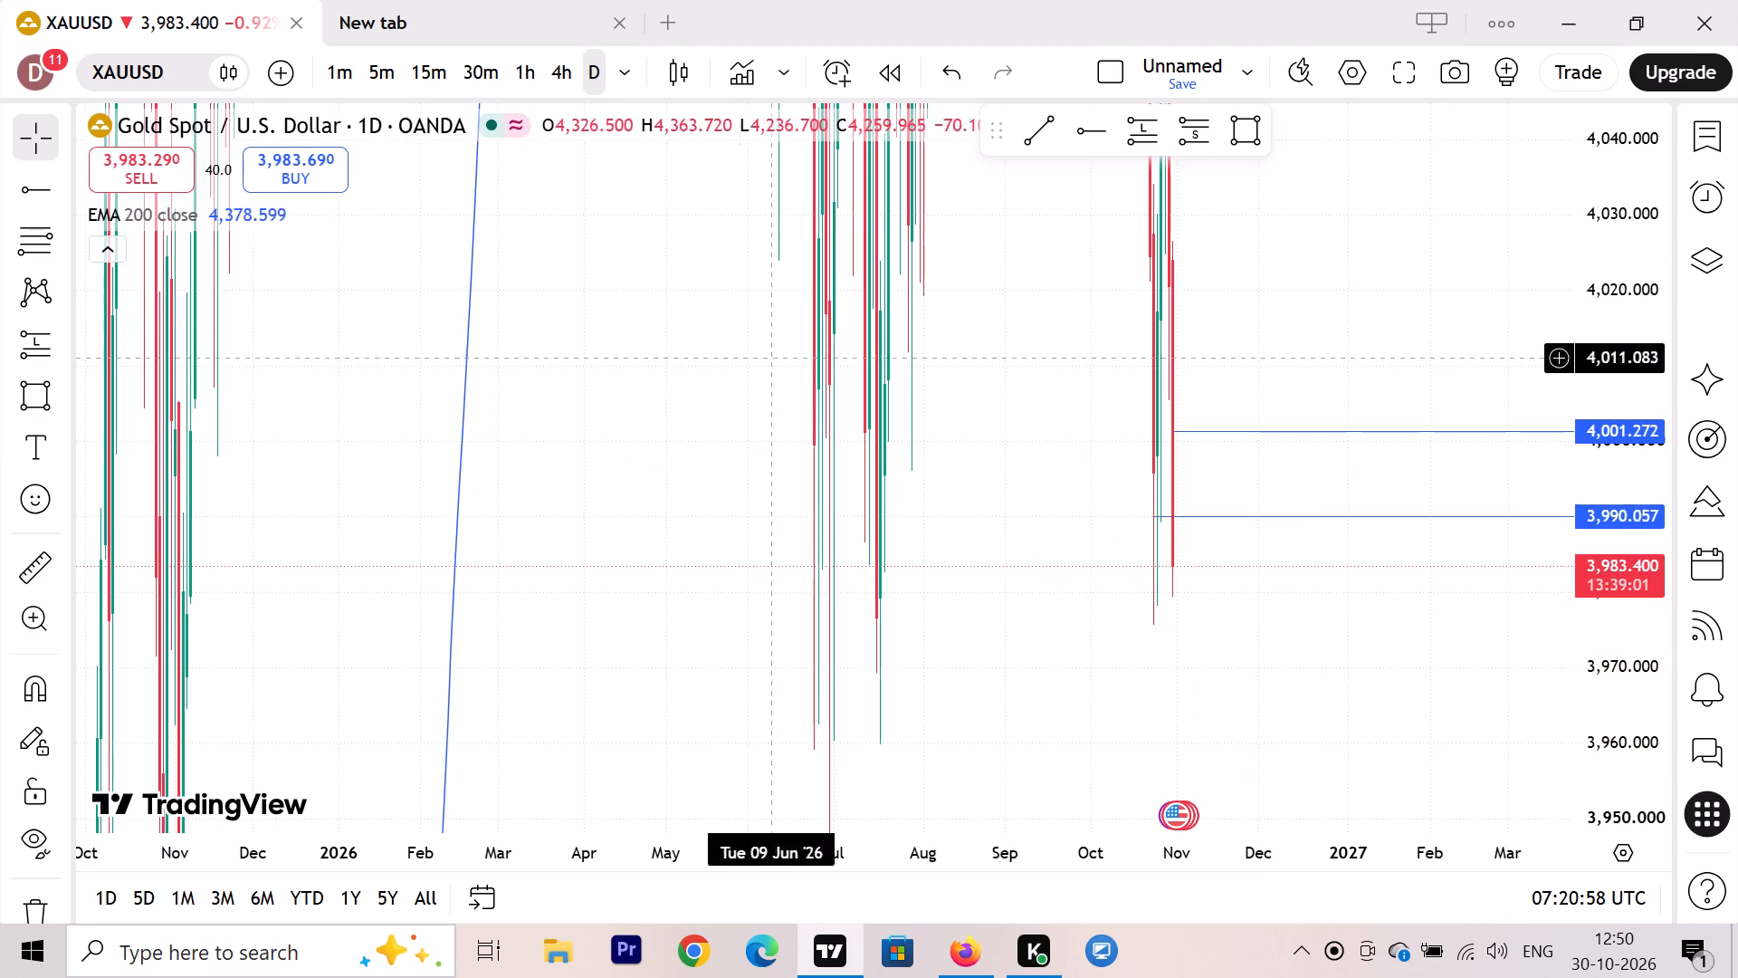
Move the 3,990.057 horizontal ray down to the October low at about 3,976, starting in mid-October.
{"action": "left_click_drag", "start_coordinate": [1602, 550], "coordinate": [1609, 762]}
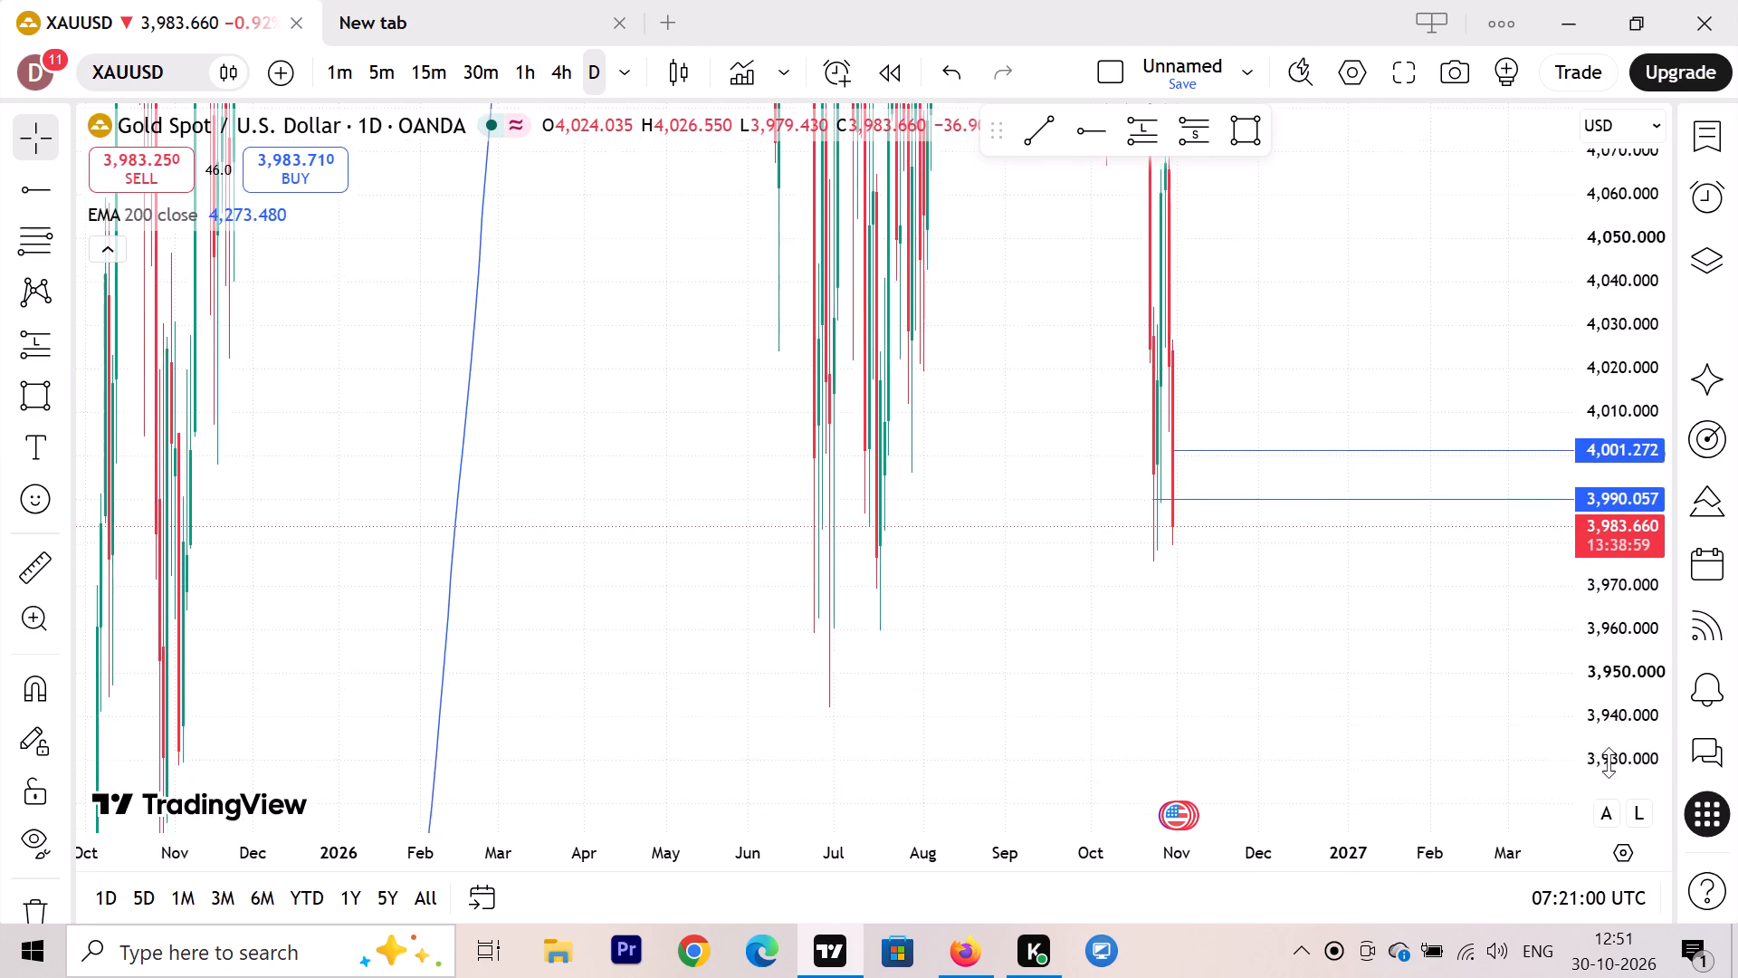
{"action": "left_click_drag", "start_coordinate": [1609, 762], "coordinate": [1609, 796]}
{"action": "left_click_drag", "start_coordinate": [1614, 645], "coordinate": [1631, 740]}
{"action": "left_click_drag", "start_coordinate": [1612, 639], "coordinate": [1603, 787]}
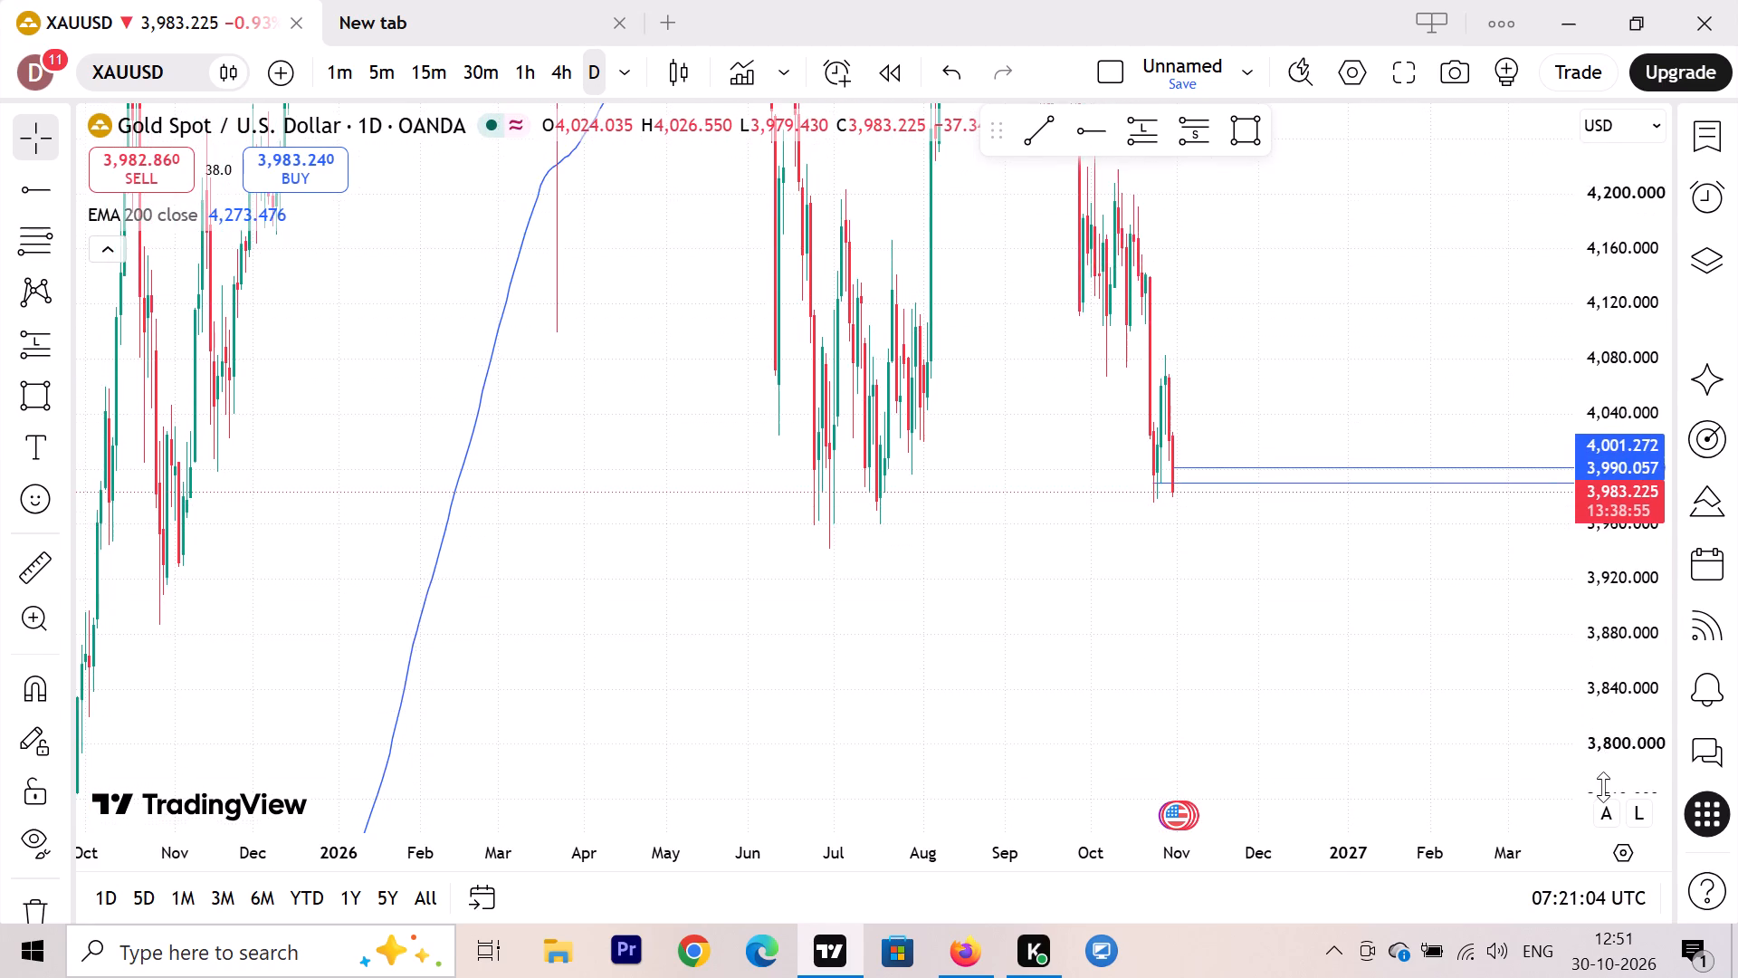
{"action": "left_click_drag", "start_coordinate": [1603, 787], "coordinate": [1603, 805]}
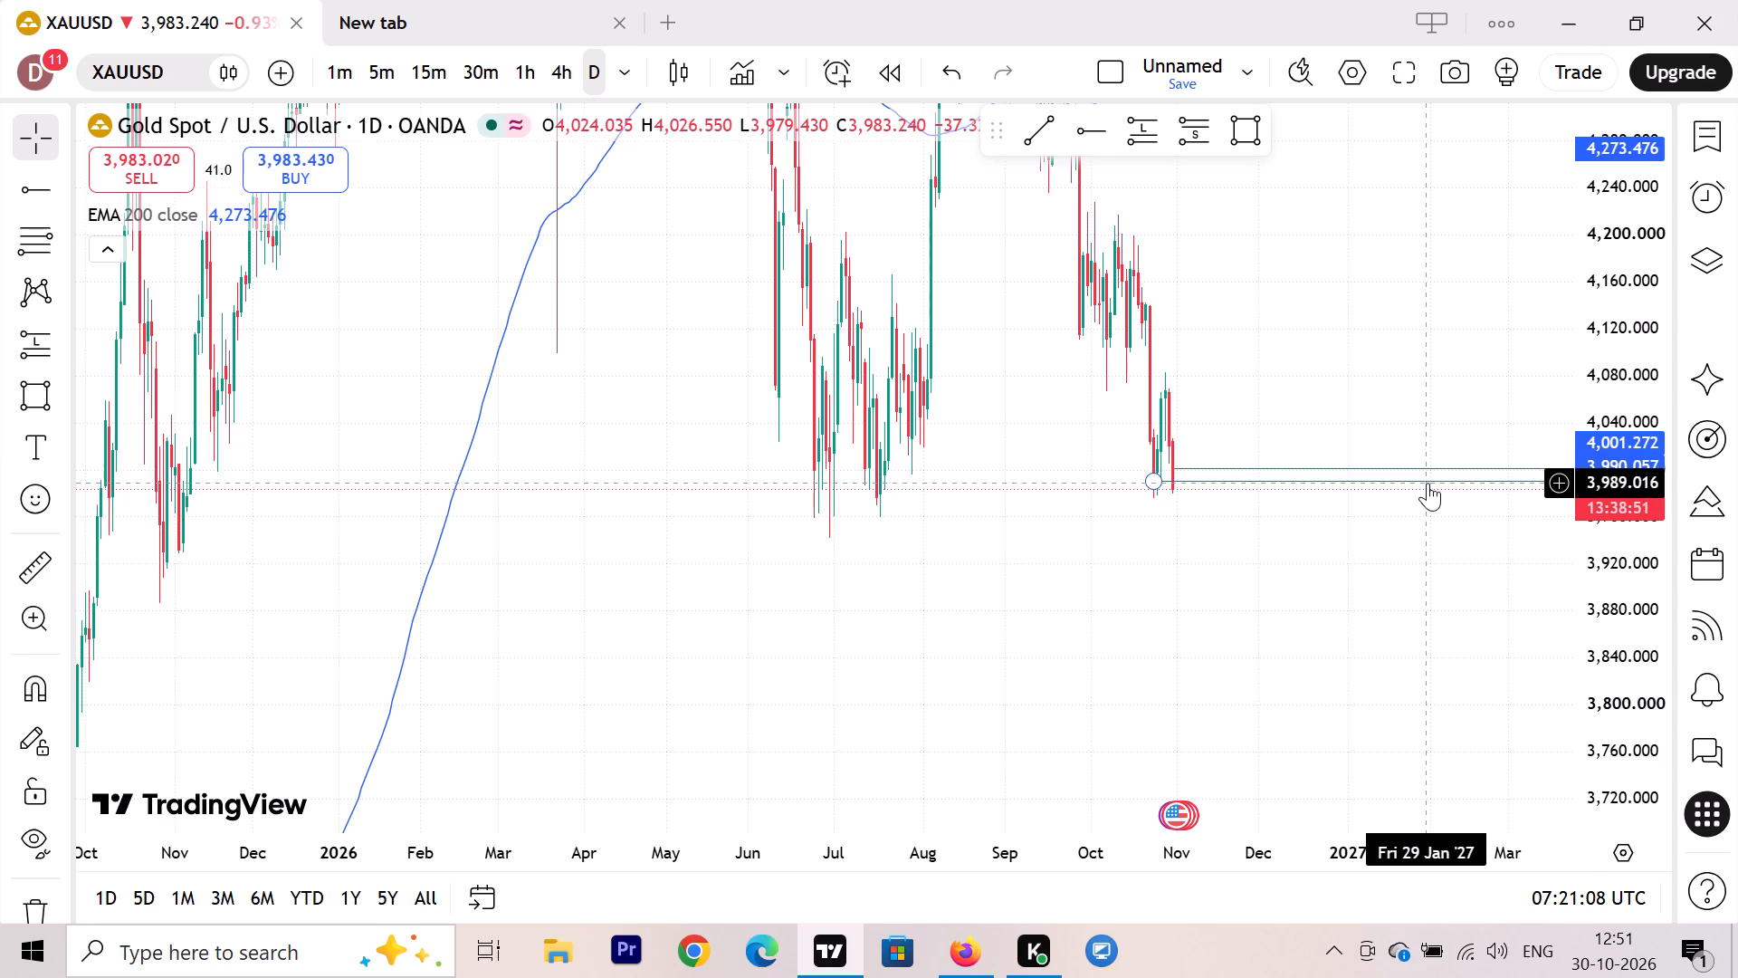
{"action": "left_click_drag", "start_coordinate": [1428, 483], "coordinate": [1402, 497]}
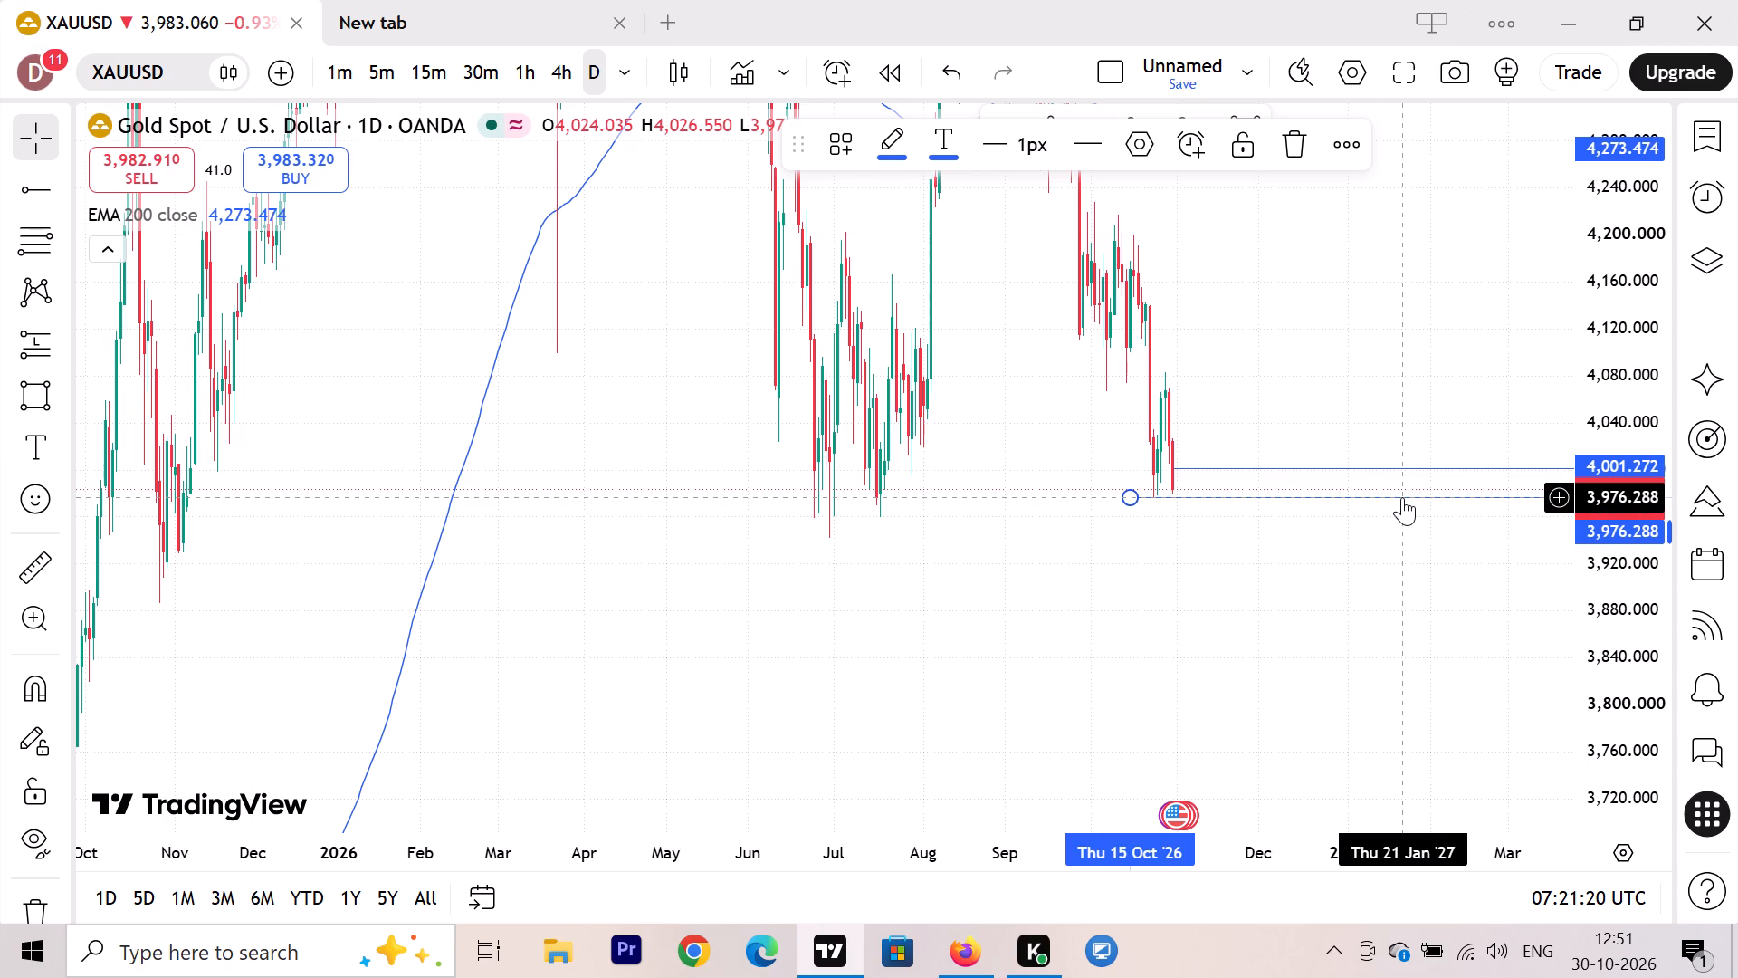
Move the 4,001.272 horizontal ray down to the July low at about 3,961, starting around 13 July.
{"action": "left_click_drag", "start_coordinate": [1350, 466], "coordinate": [1249, 494]}
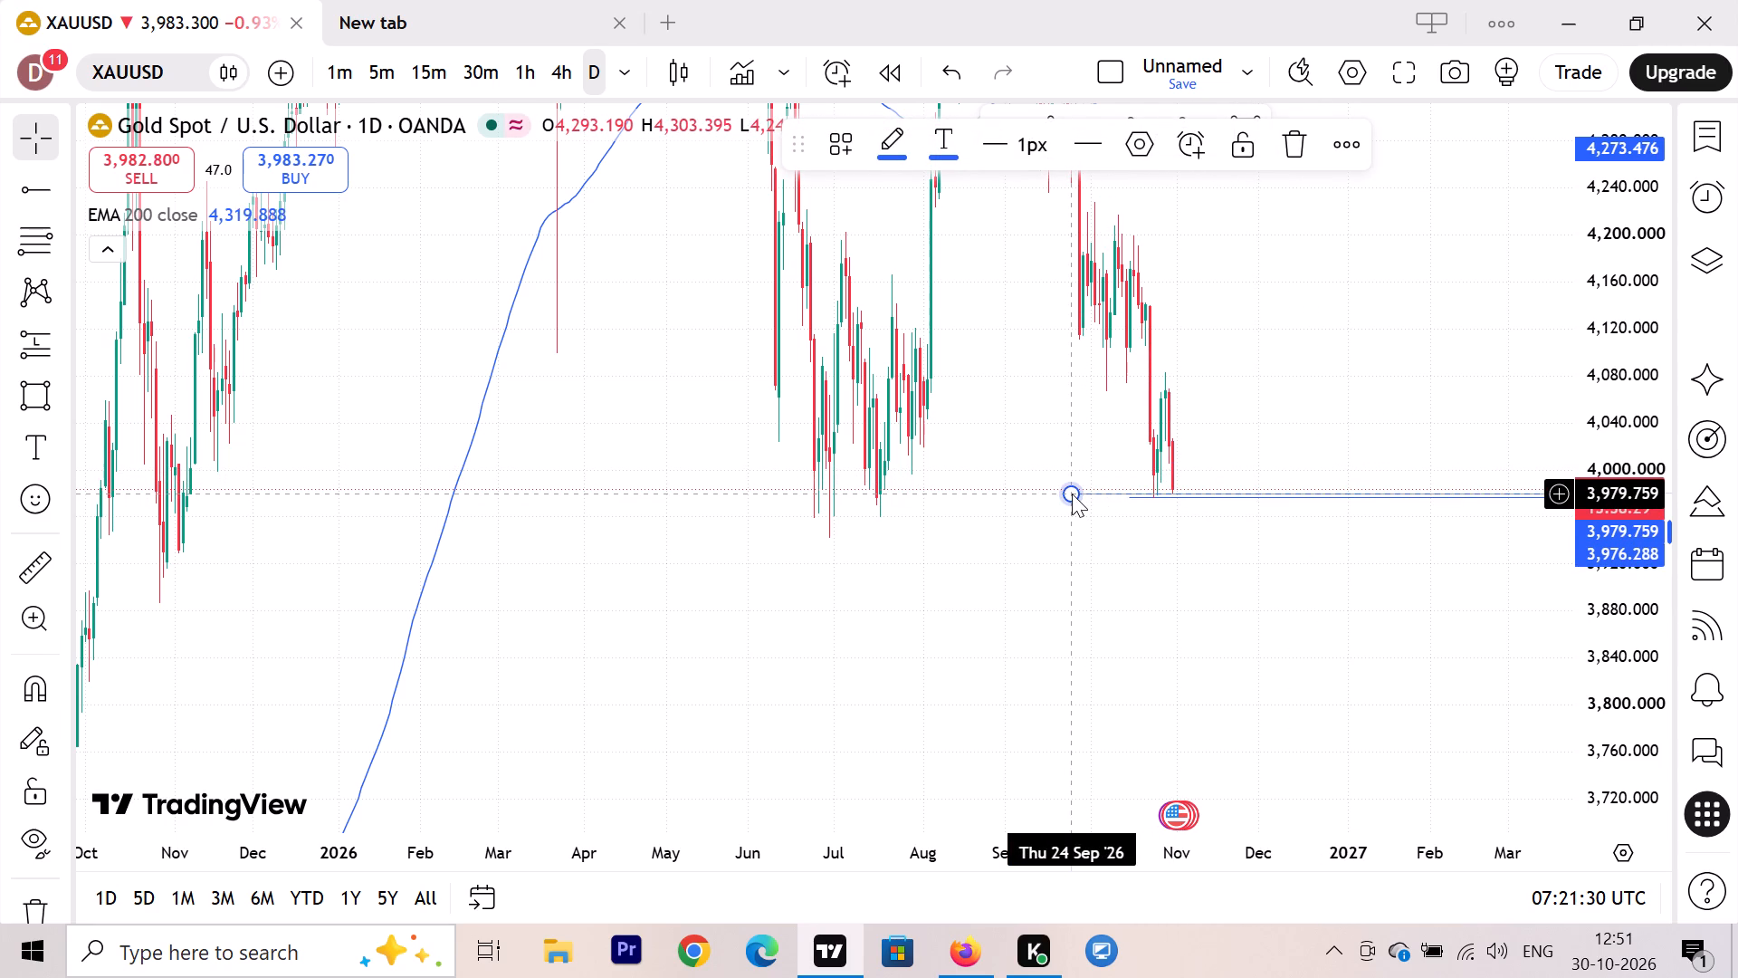
{"action": "left_click_drag", "start_coordinate": [1072, 494], "coordinate": [859, 519]}
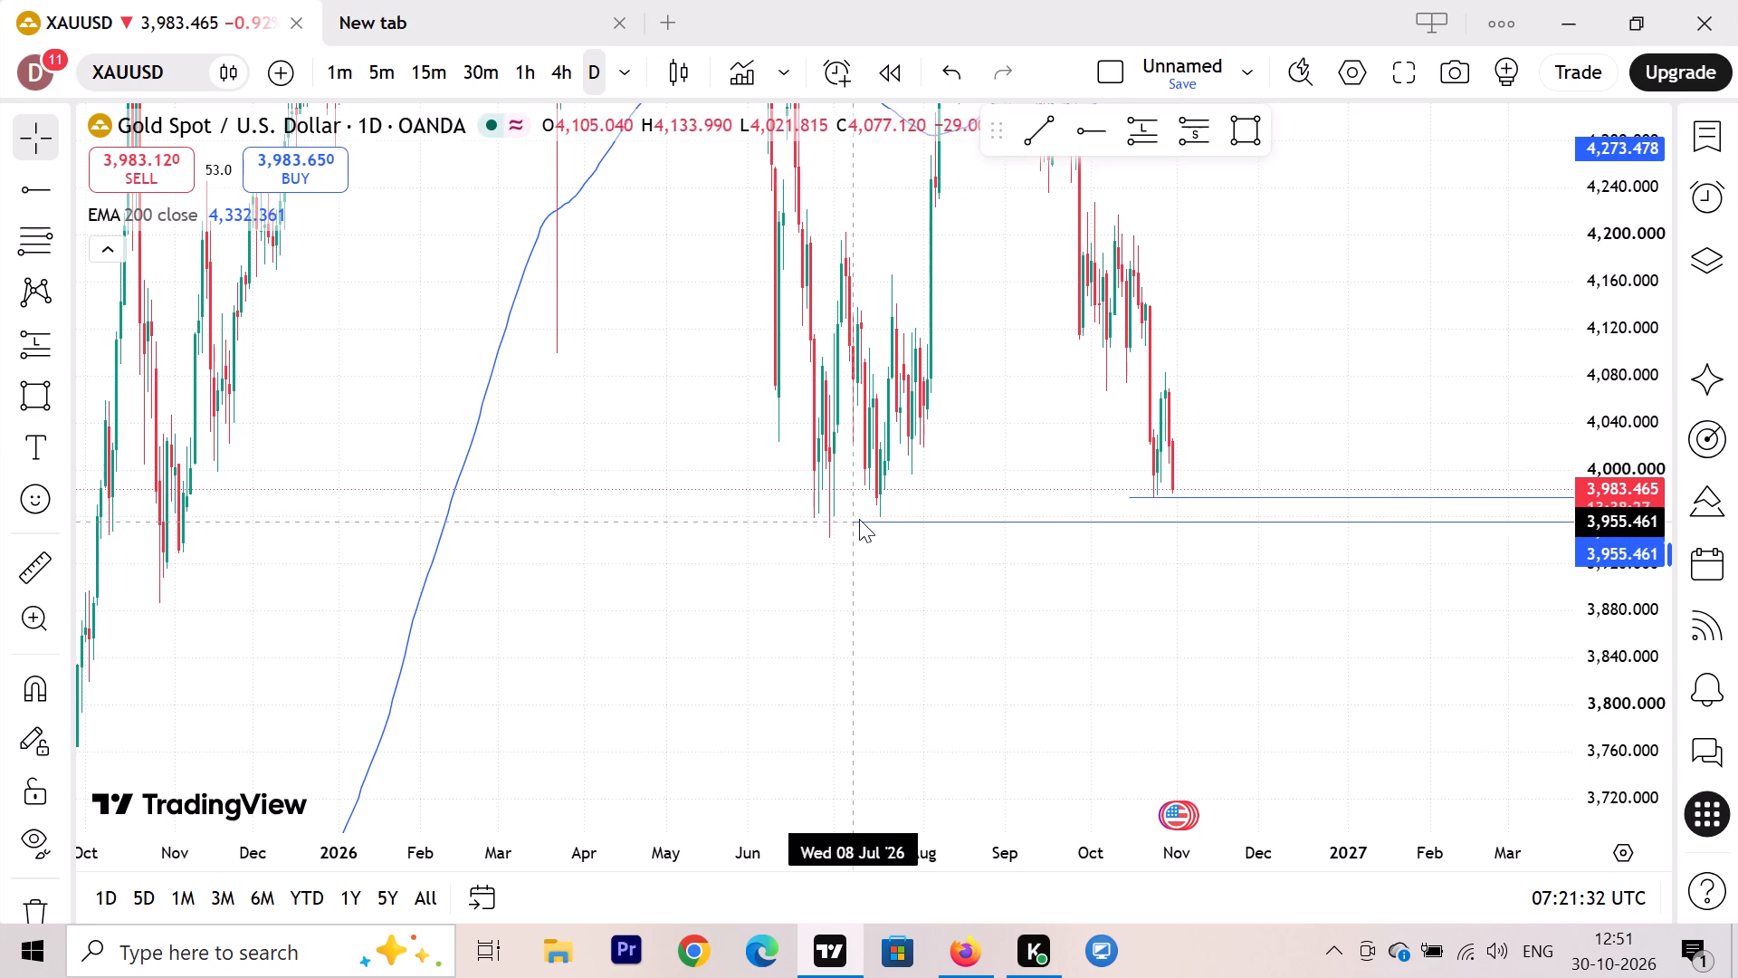
{"action": "left_click_drag", "start_coordinate": [859, 519], "coordinate": [865, 515]}
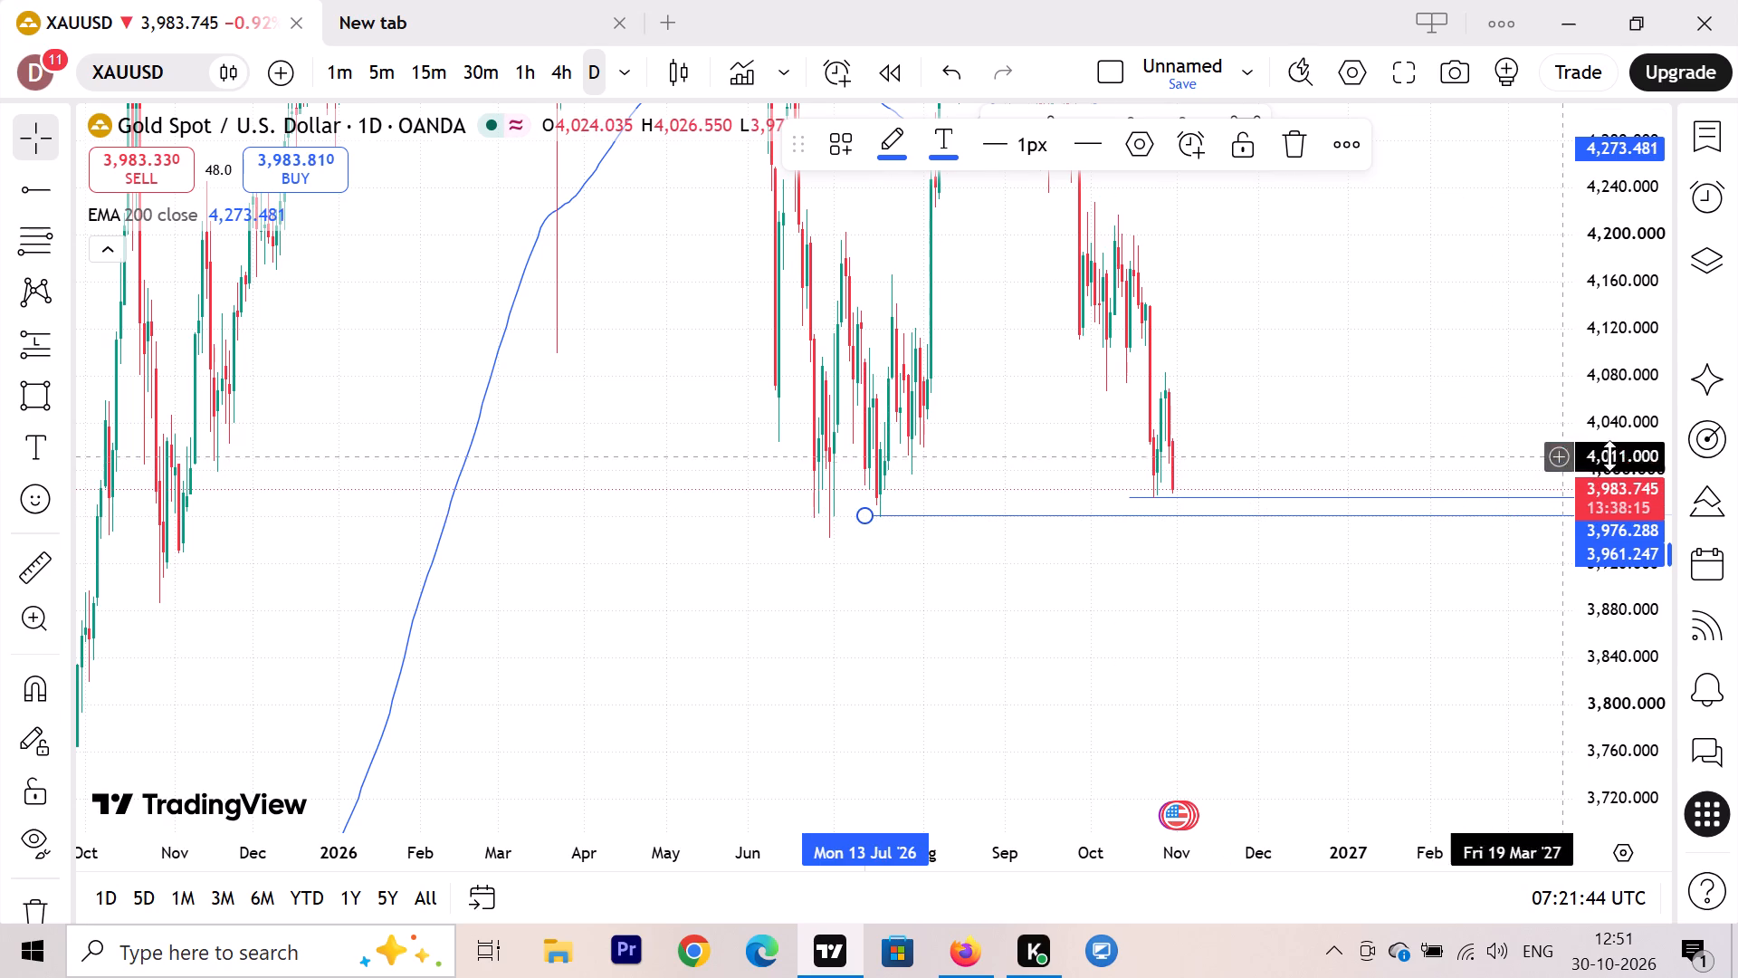
Measure the drop from about 3,982 near the latest daily candle down to about 3,889.
{"action": "left_click_drag", "start_coordinate": [1628, 456], "coordinate": [1602, 690]}
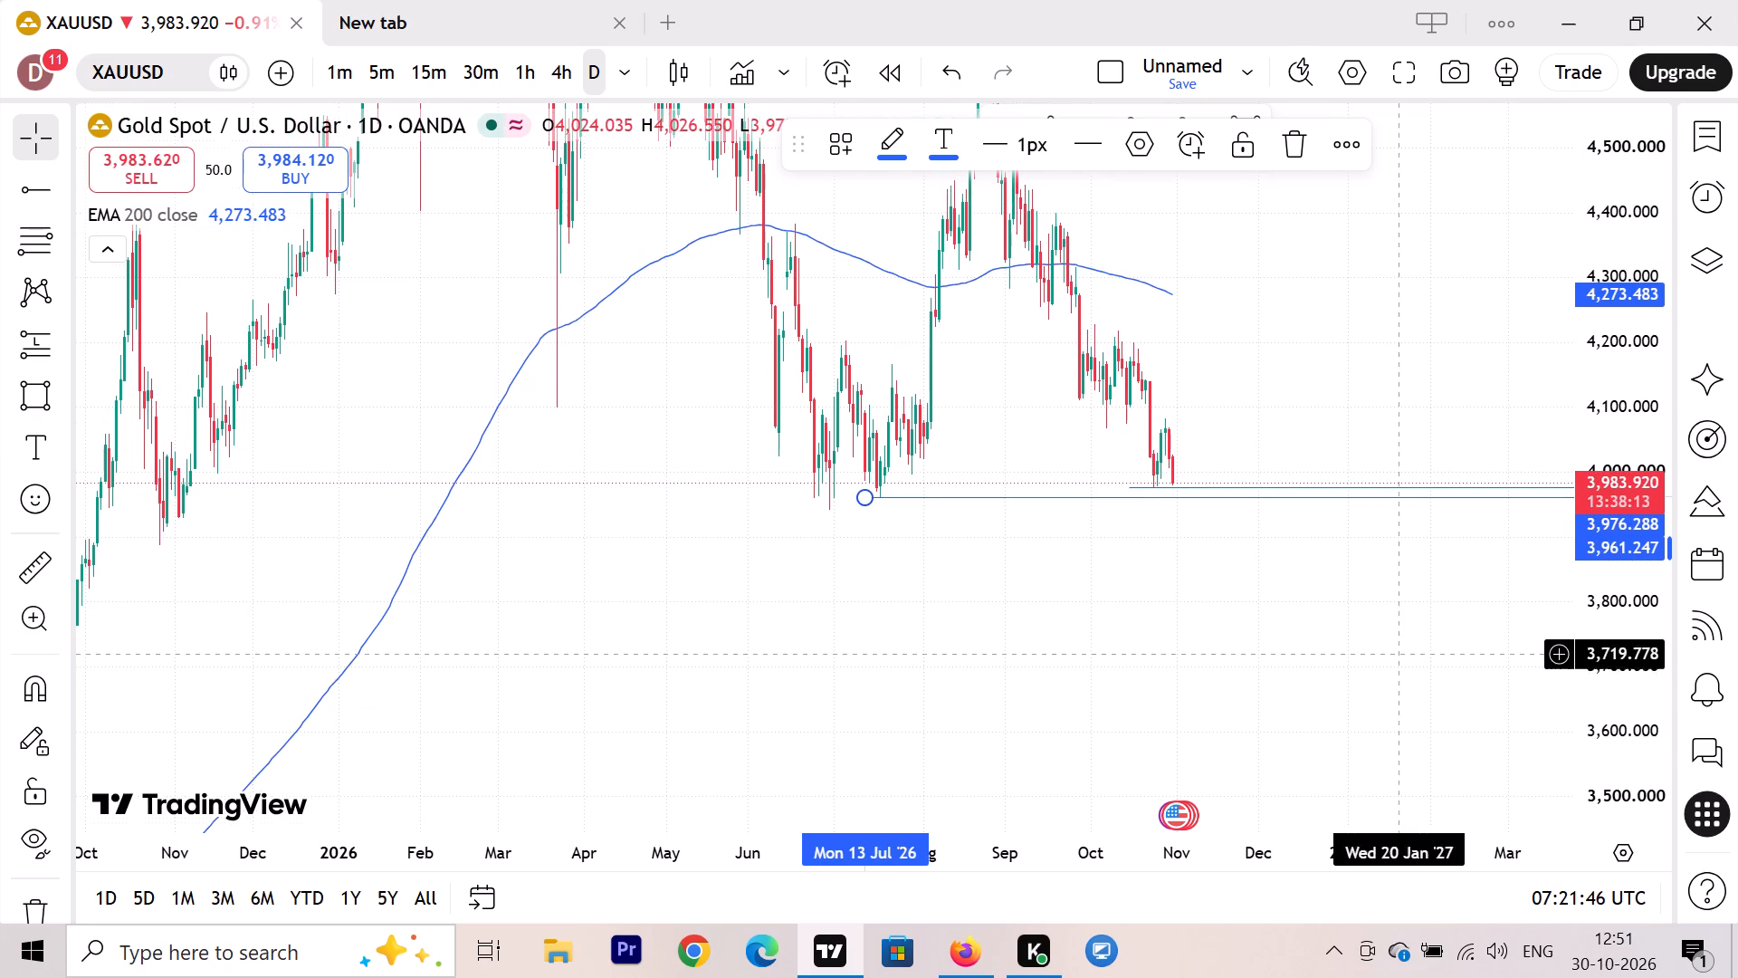
{"action": "left_click", "coordinate": [13, 580]}
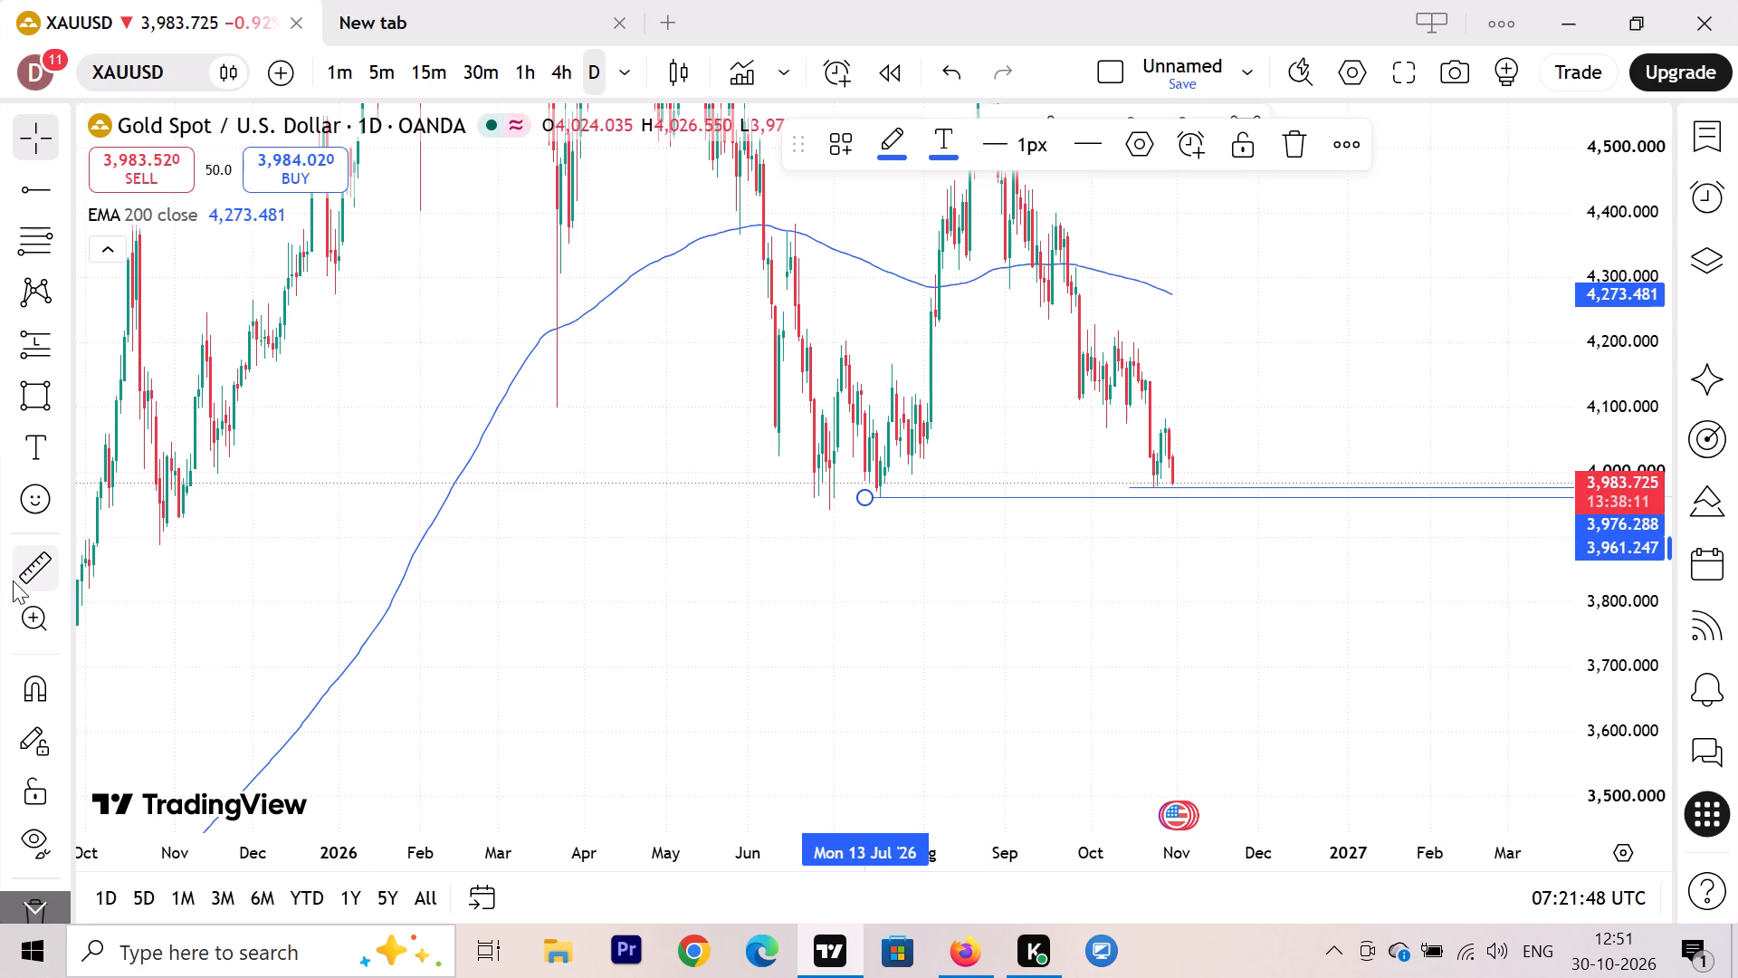
{"action": "left_click", "coordinate": [1187, 484]}
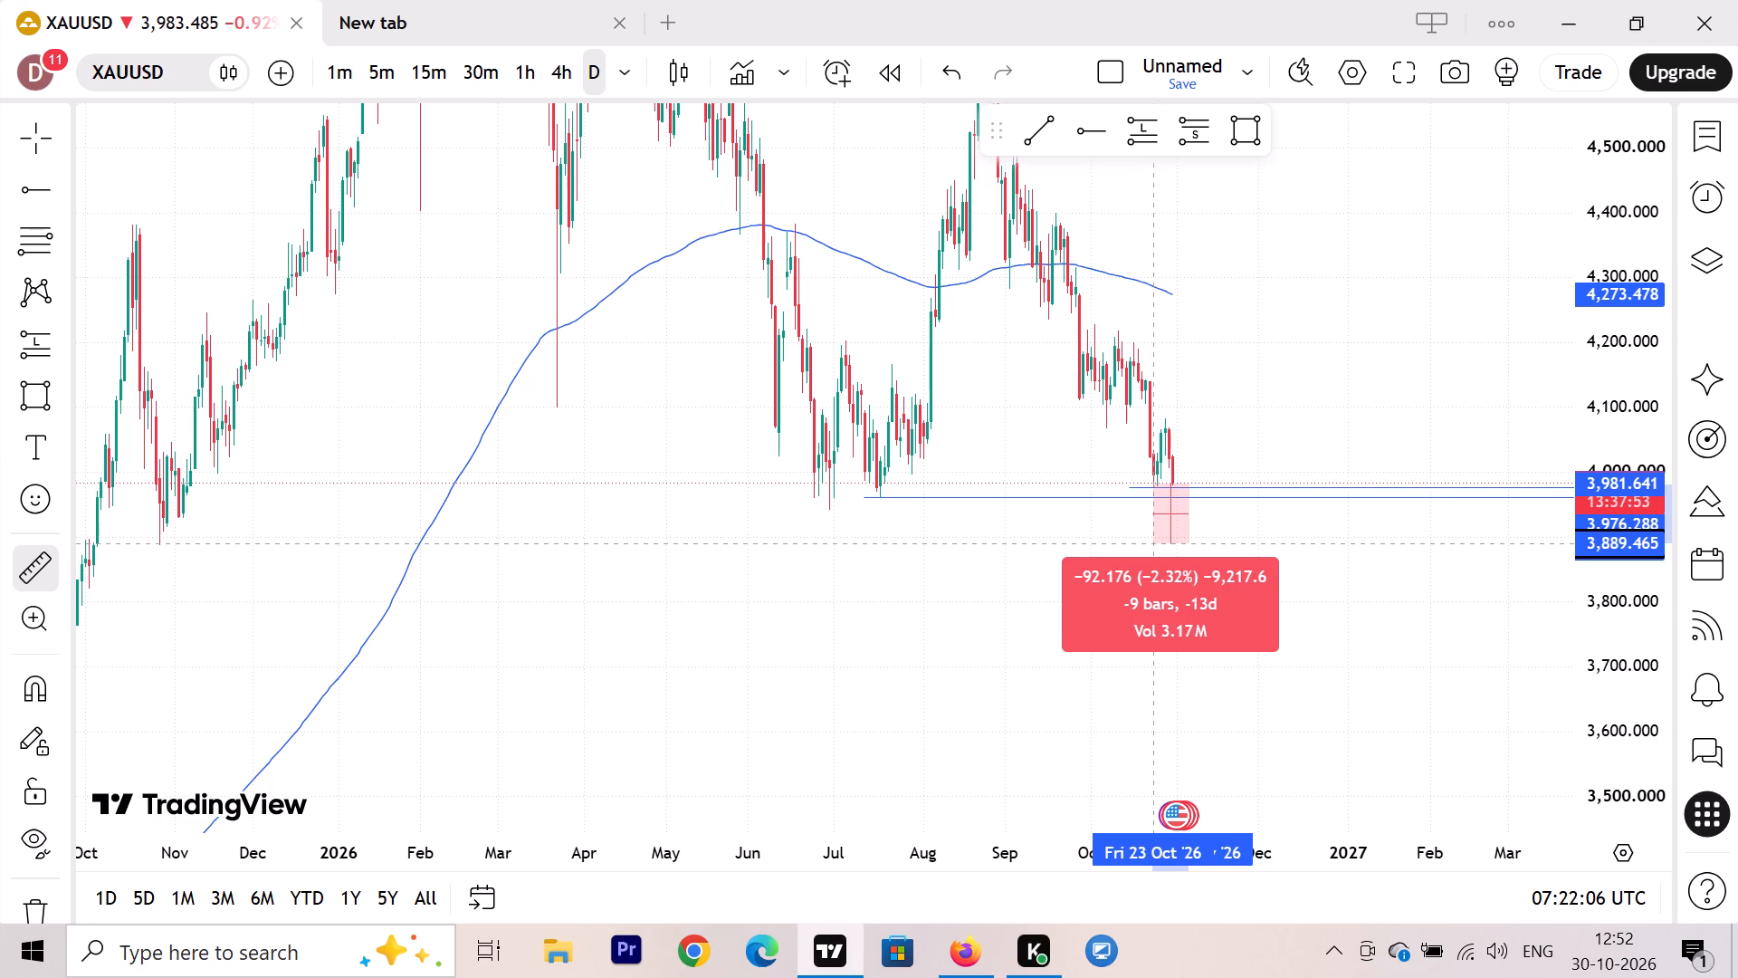
{"action": "left_click", "coordinate": [1152, 543]}
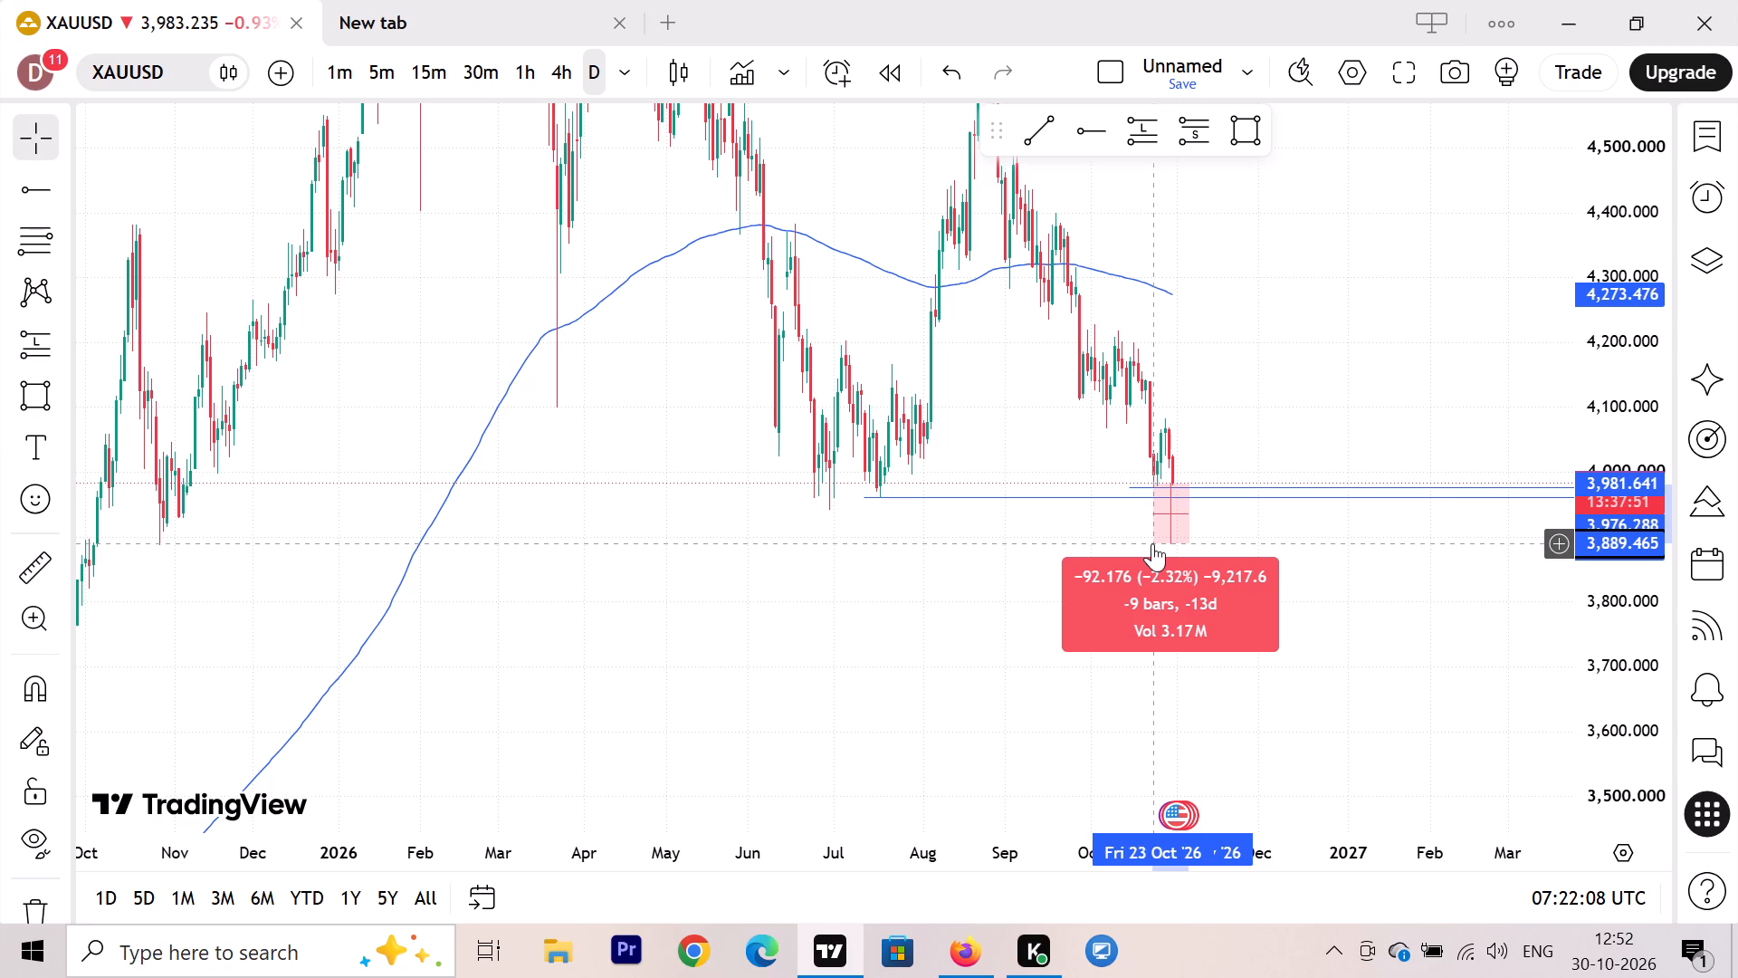
Draw a short position at the latest candles with entry about 3,980, stop about 4,024 and target about 3,618.
{"action": "left_click", "coordinate": [1179, 139]}
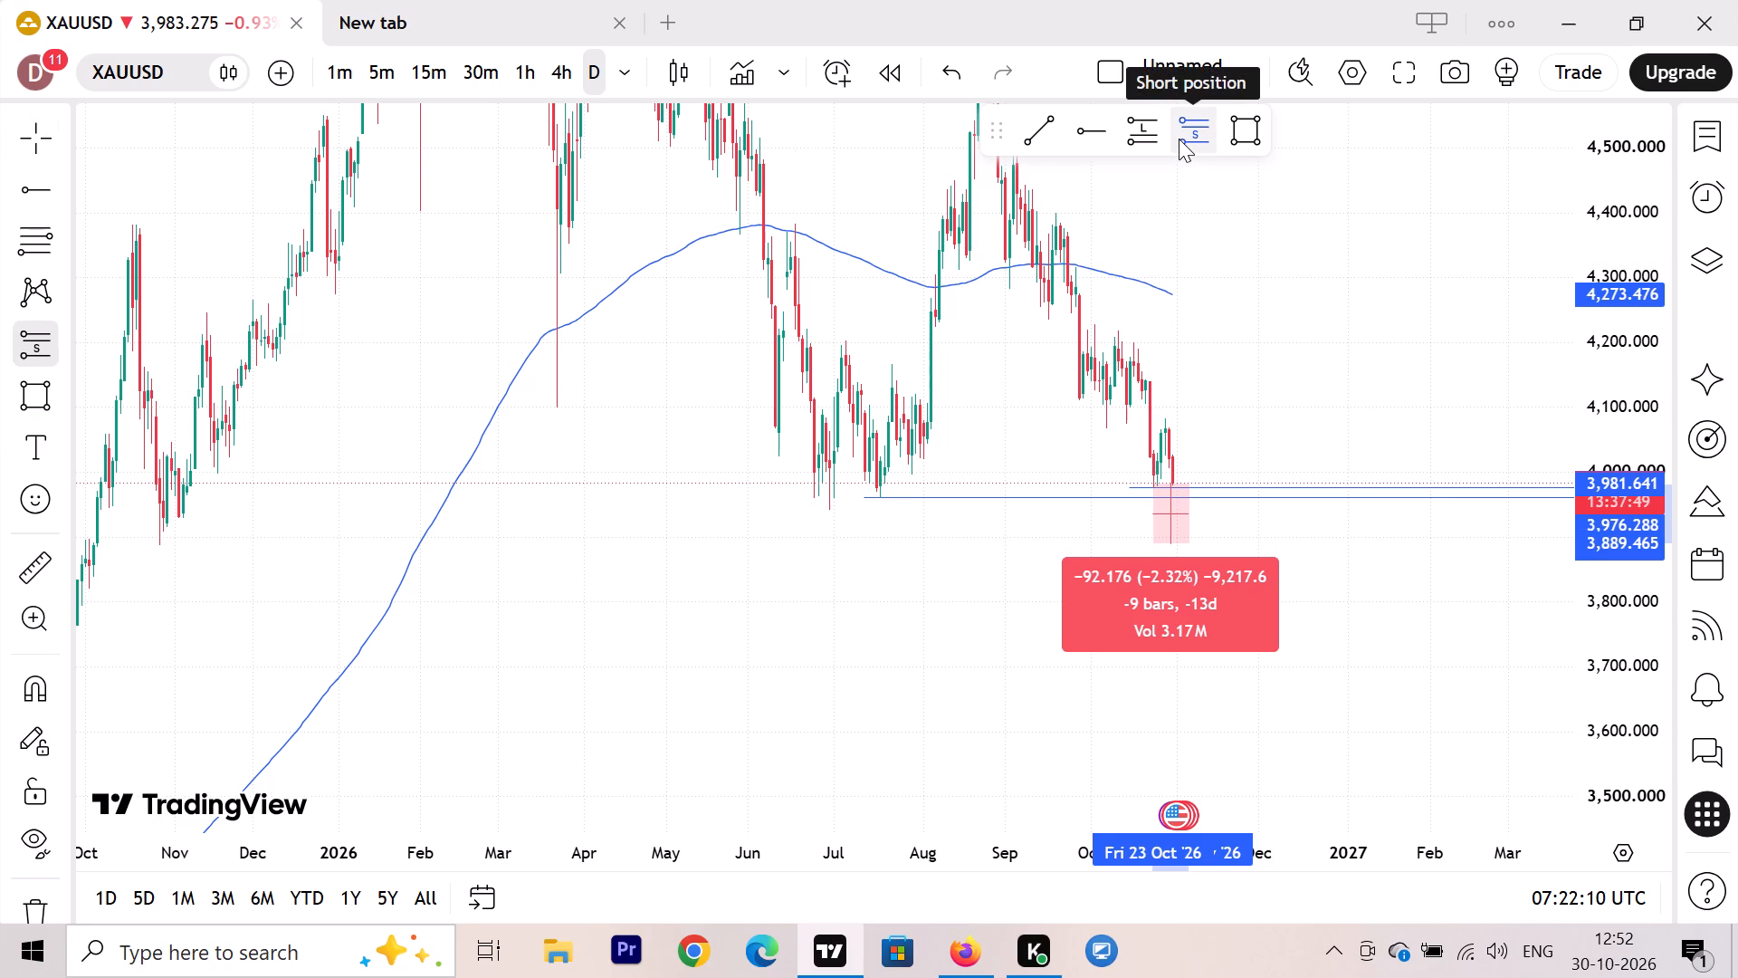
{"action": "left_click", "coordinate": [1192, 482]}
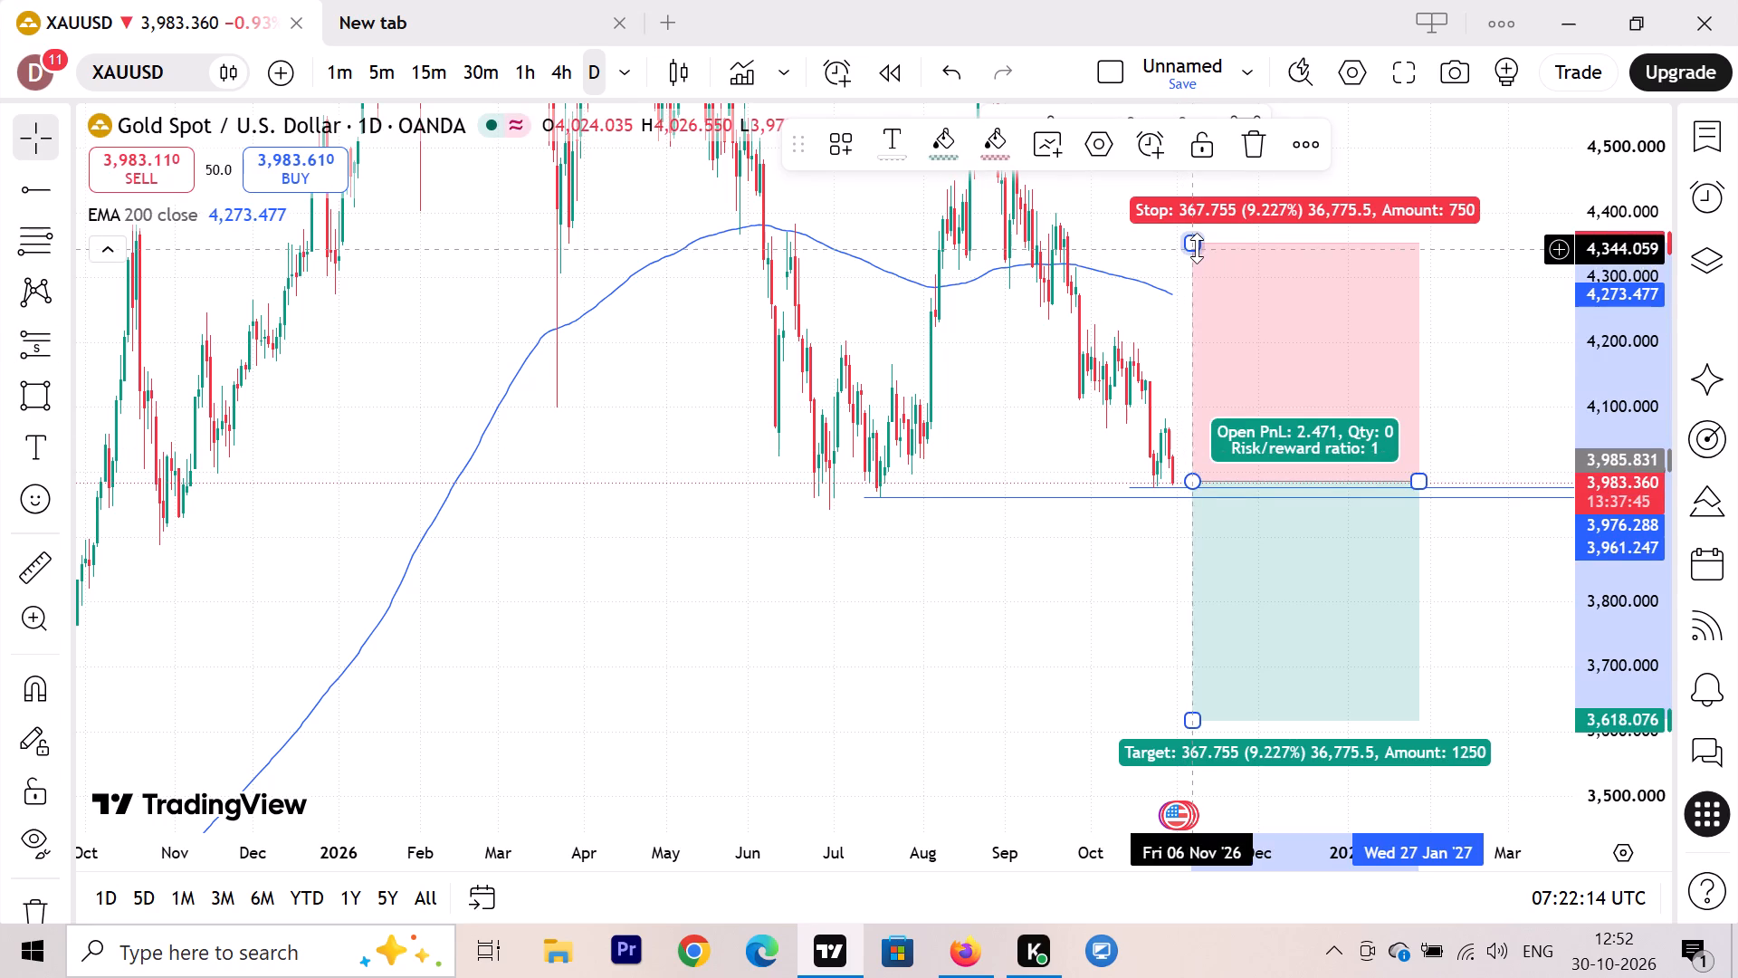
{"action": "left_click_drag", "start_coordinate": [1197, 248], "coordinate": [1187, 446]}
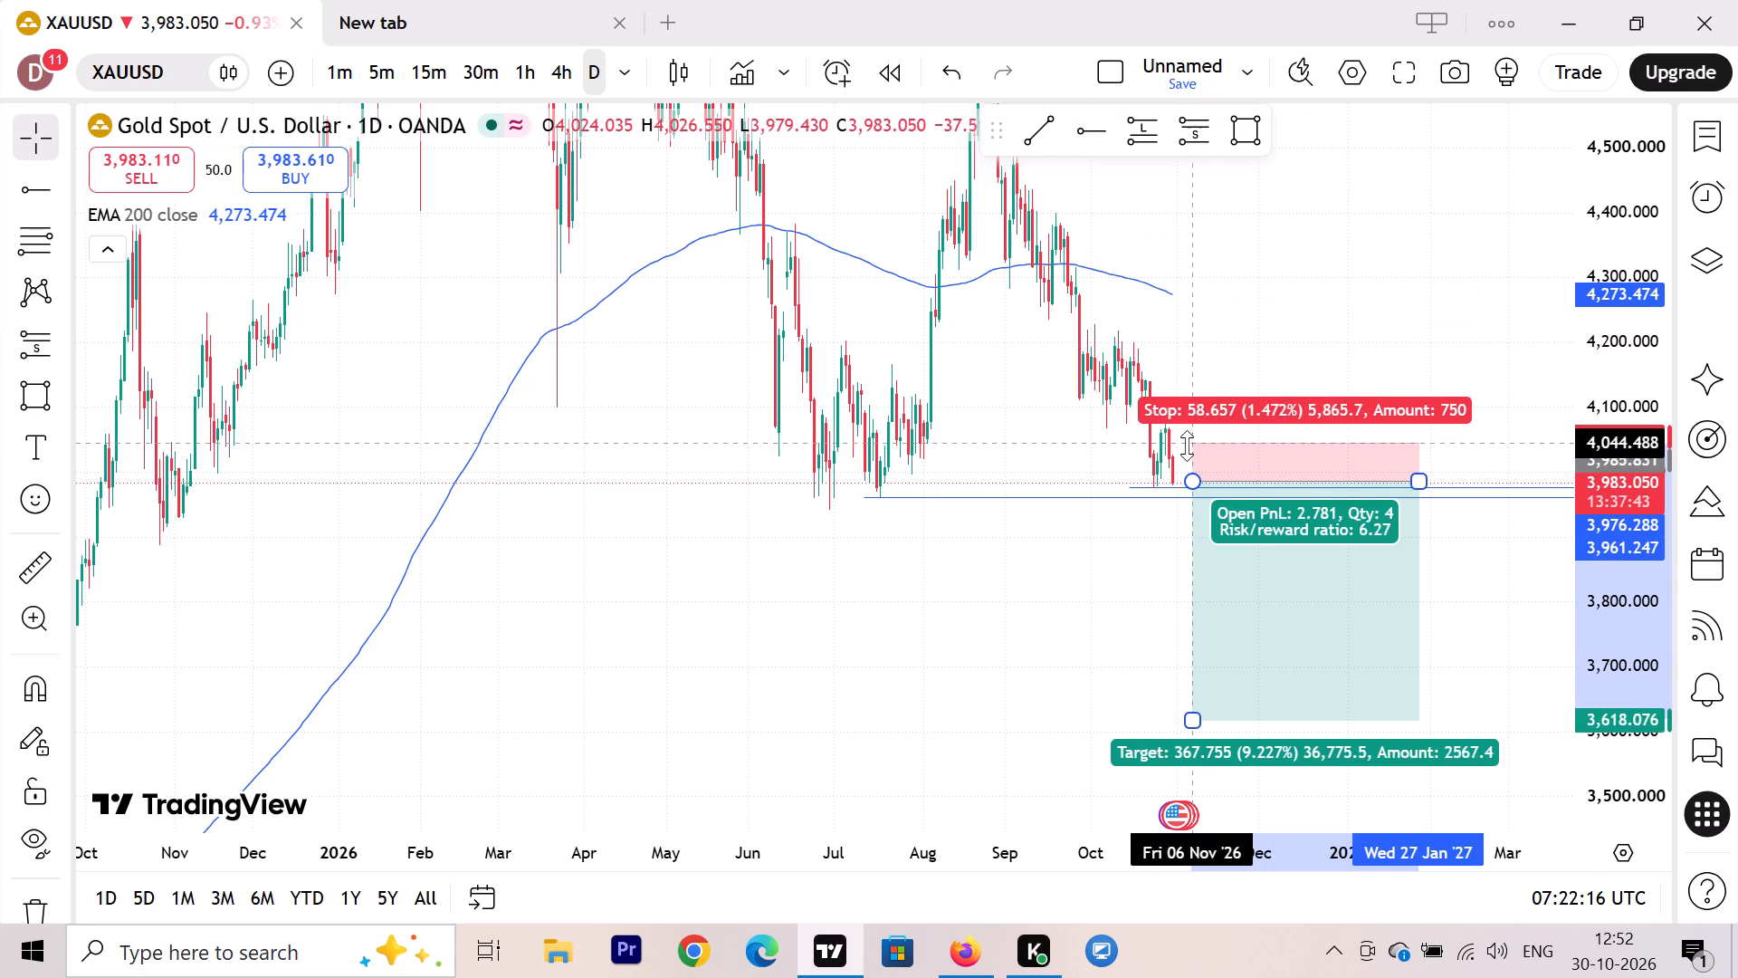
{"action": "left_click_drag", "start_coordinate": [1187, 446], "coordinate": [1187, 456]}
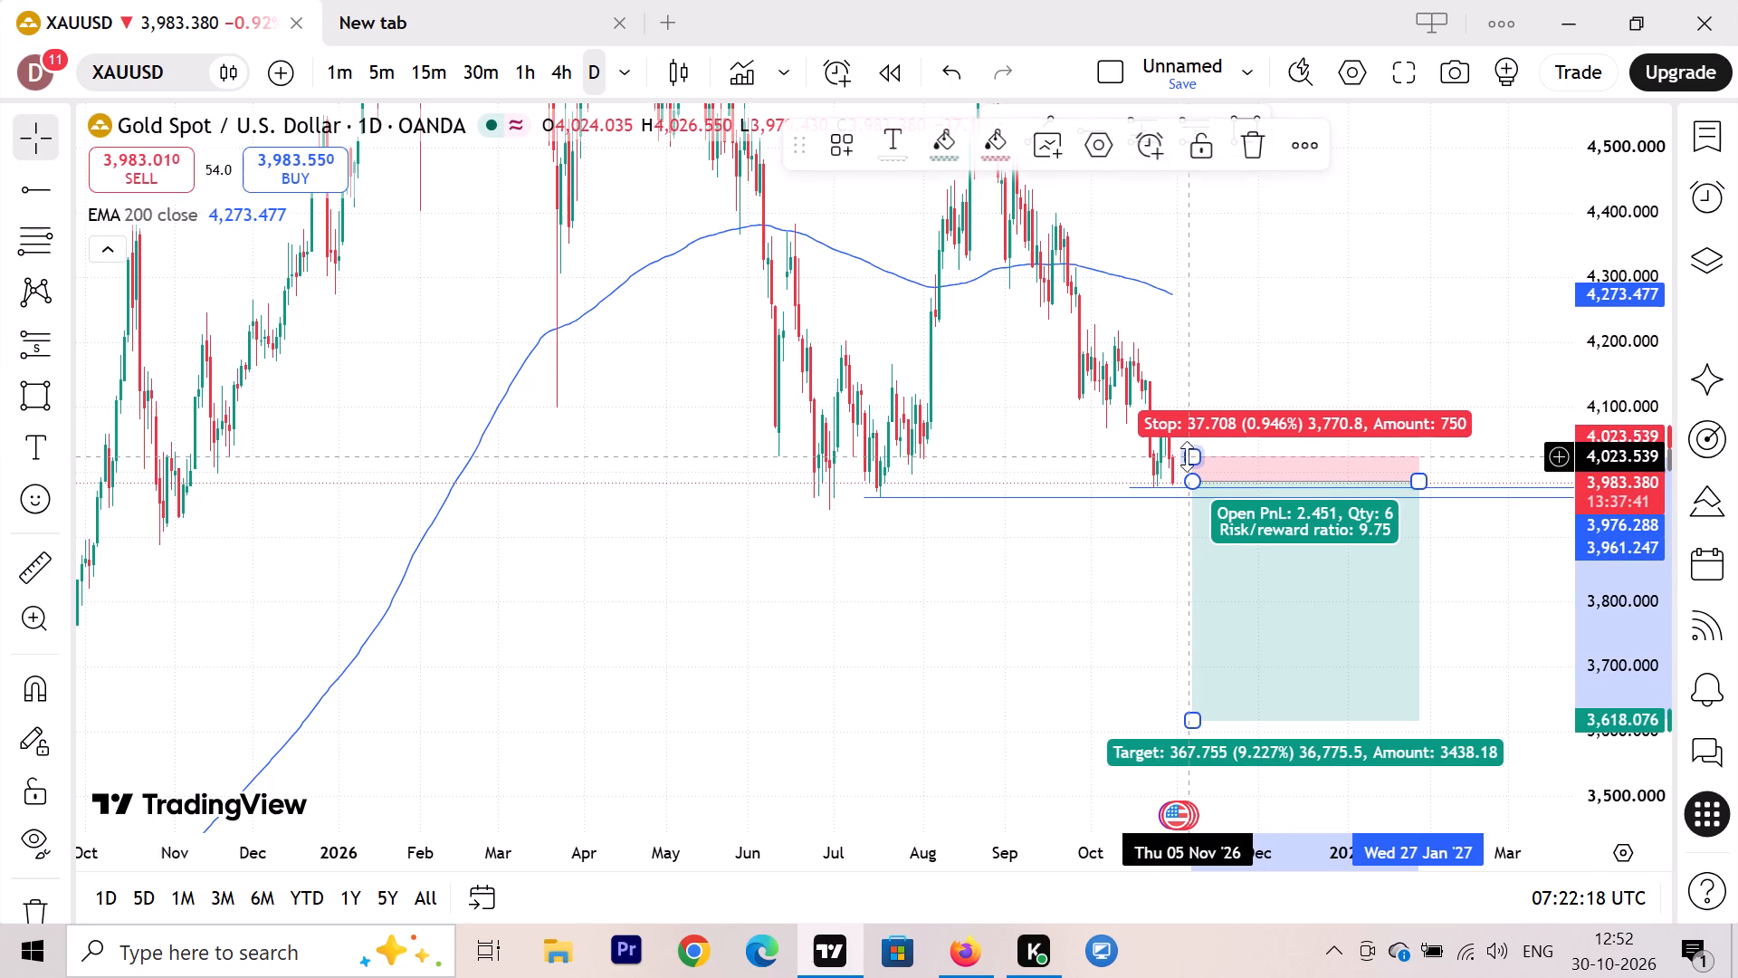
{"action": "left_click_drag", "start_coordinate": [1189, 487], "coordinate": [1164, 486]}
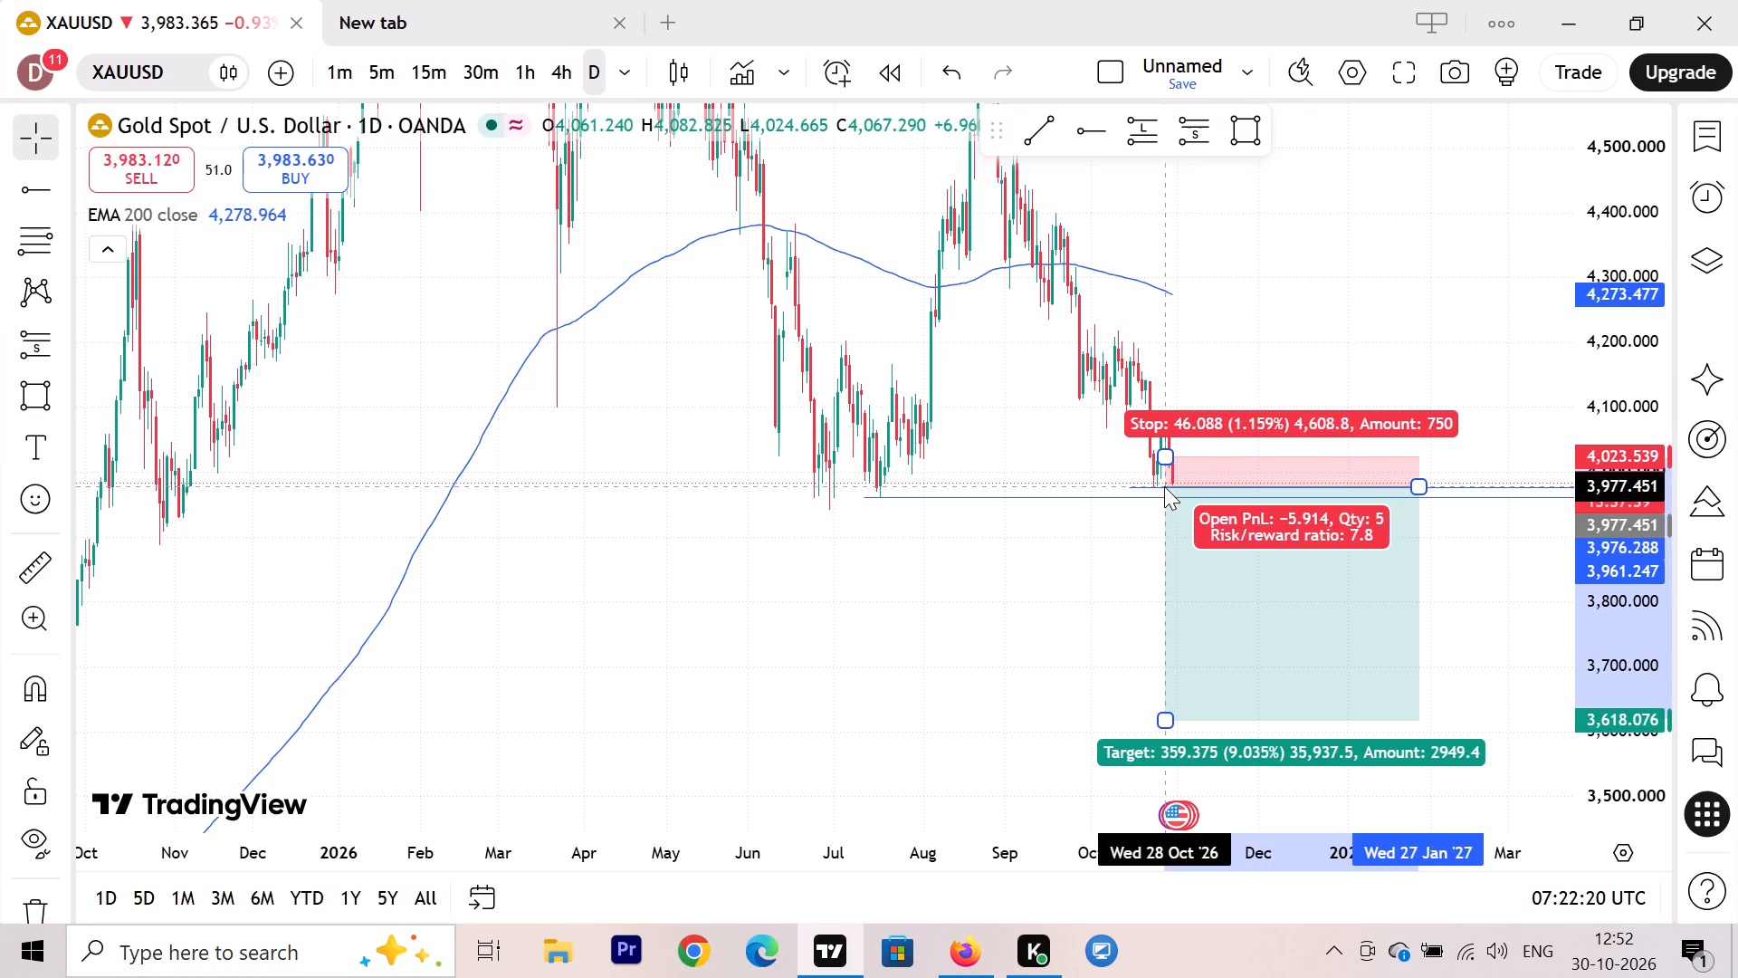
{"action": "left_click_drag", "start_coordinate": [1164, 486], "coordinate": [1149, 485]}
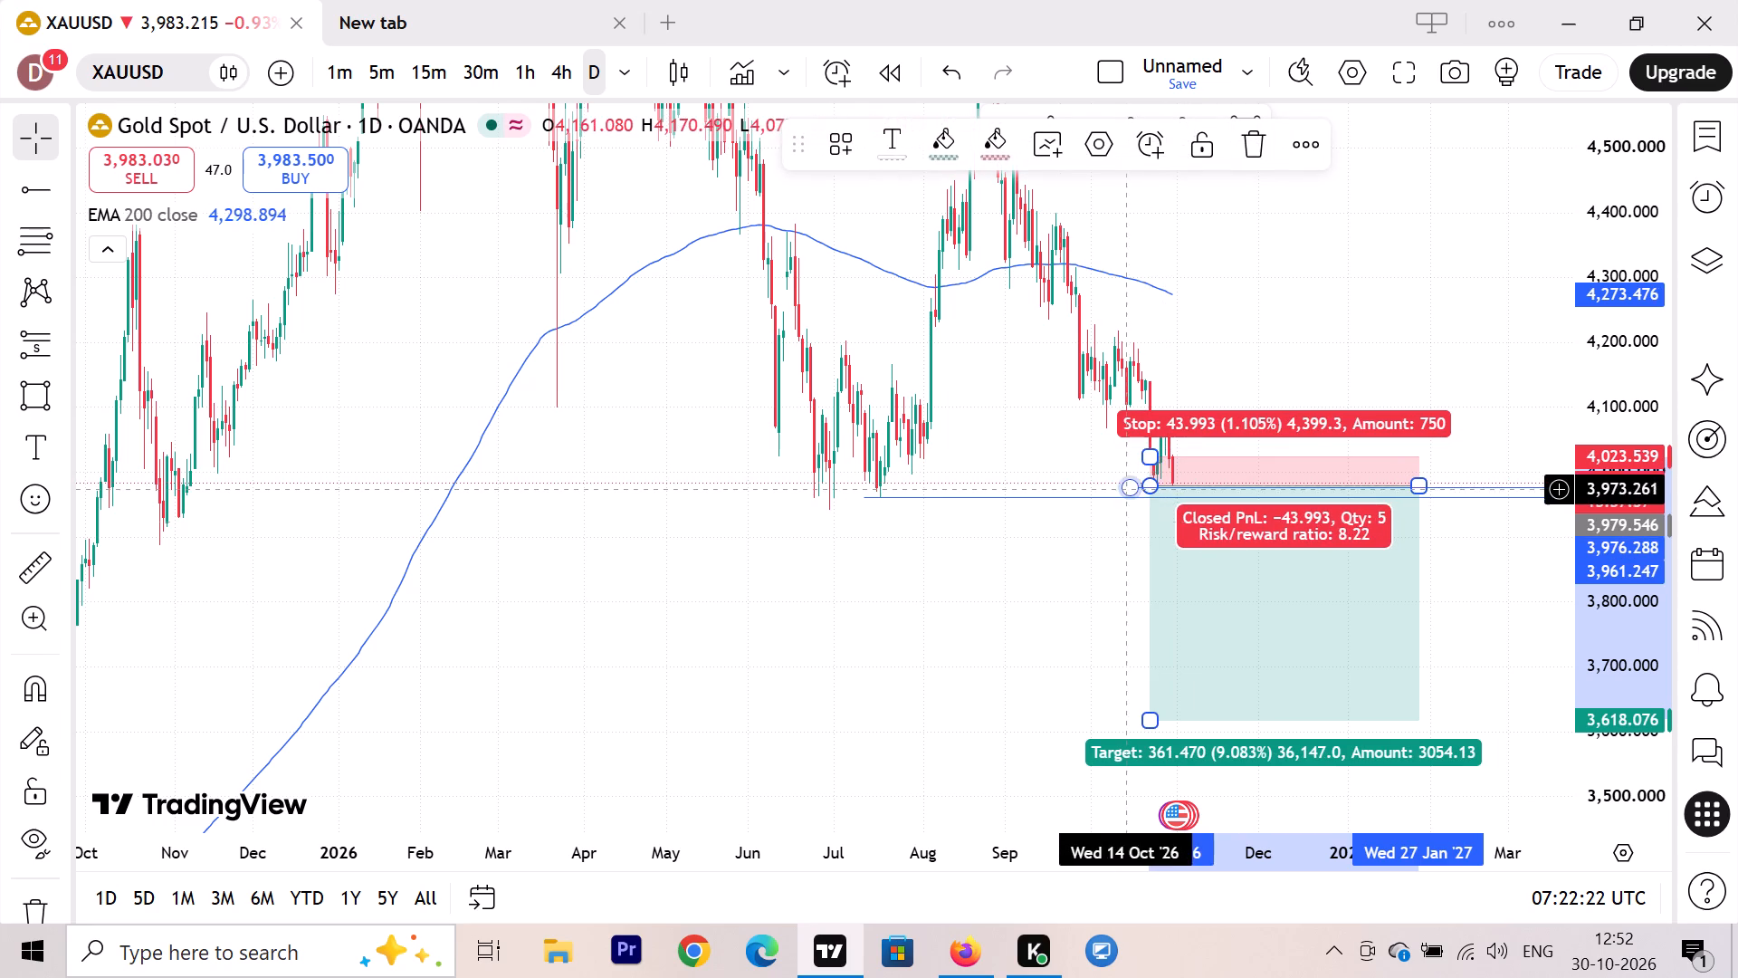
{"action": "left_click", "coordinate": [1058, 530]}
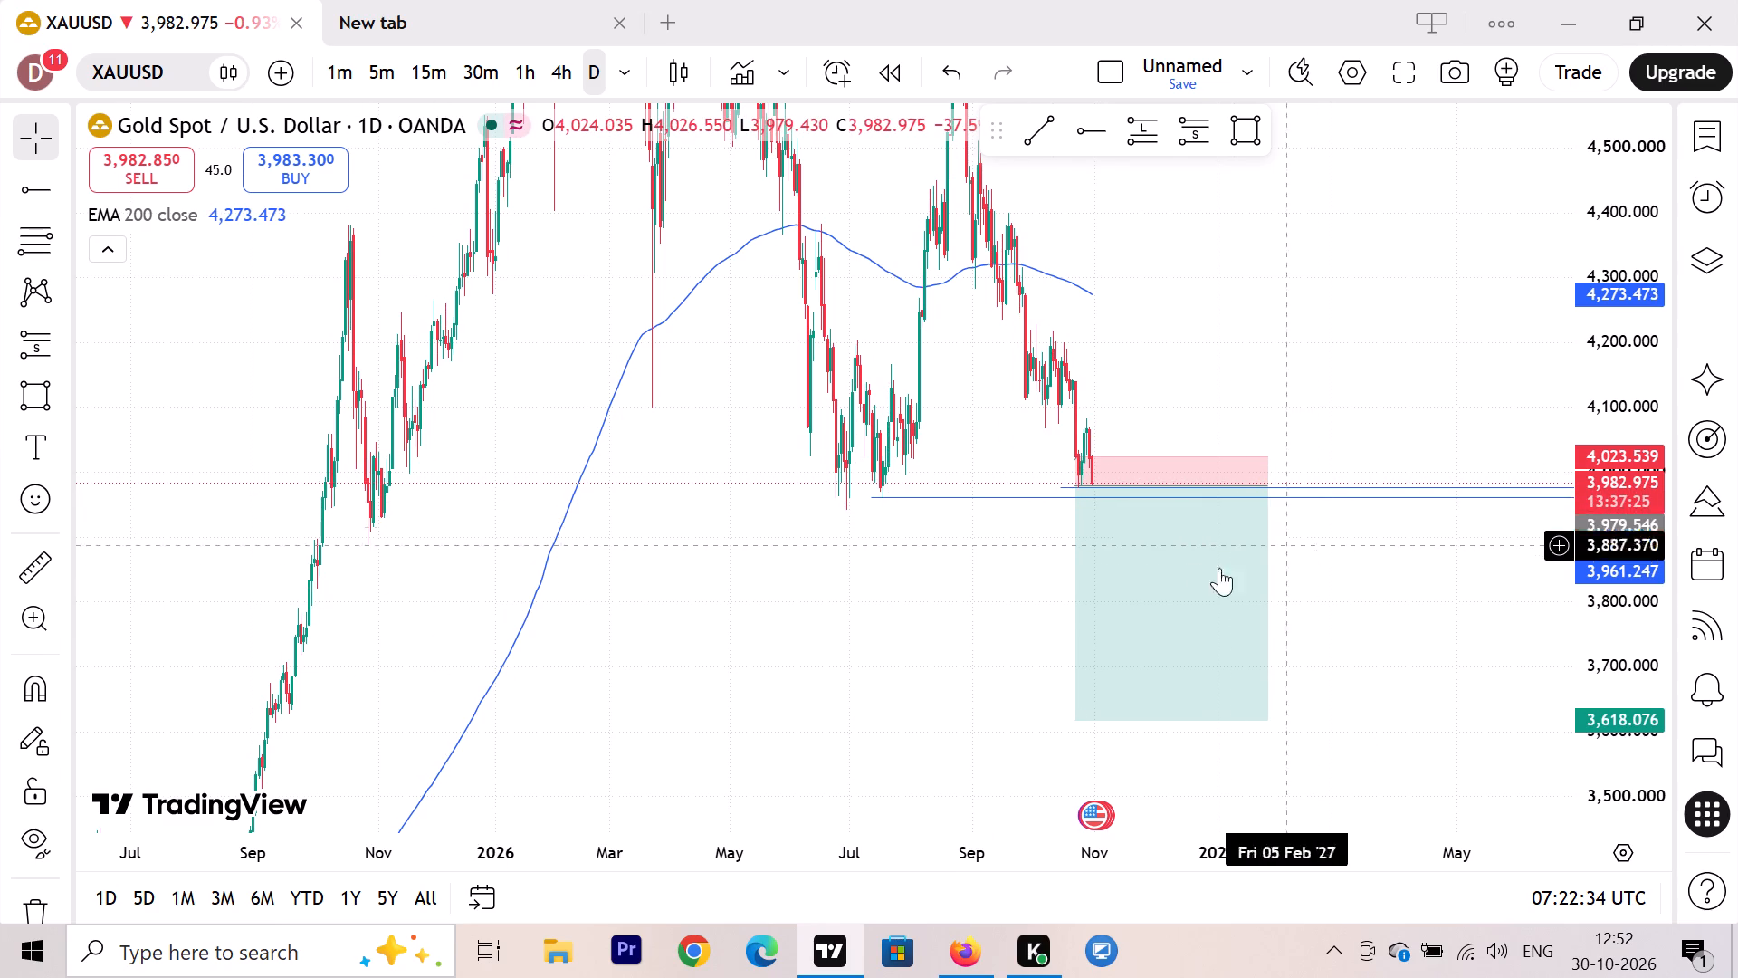
Draw a green rectangle zone from about 3,977 to 3,944, spanning mid-June 2026 to early March 2027.
{"action": "left_click_drag", "start_coordinate": [1619, 522], "coordinate": [1619, 577]}
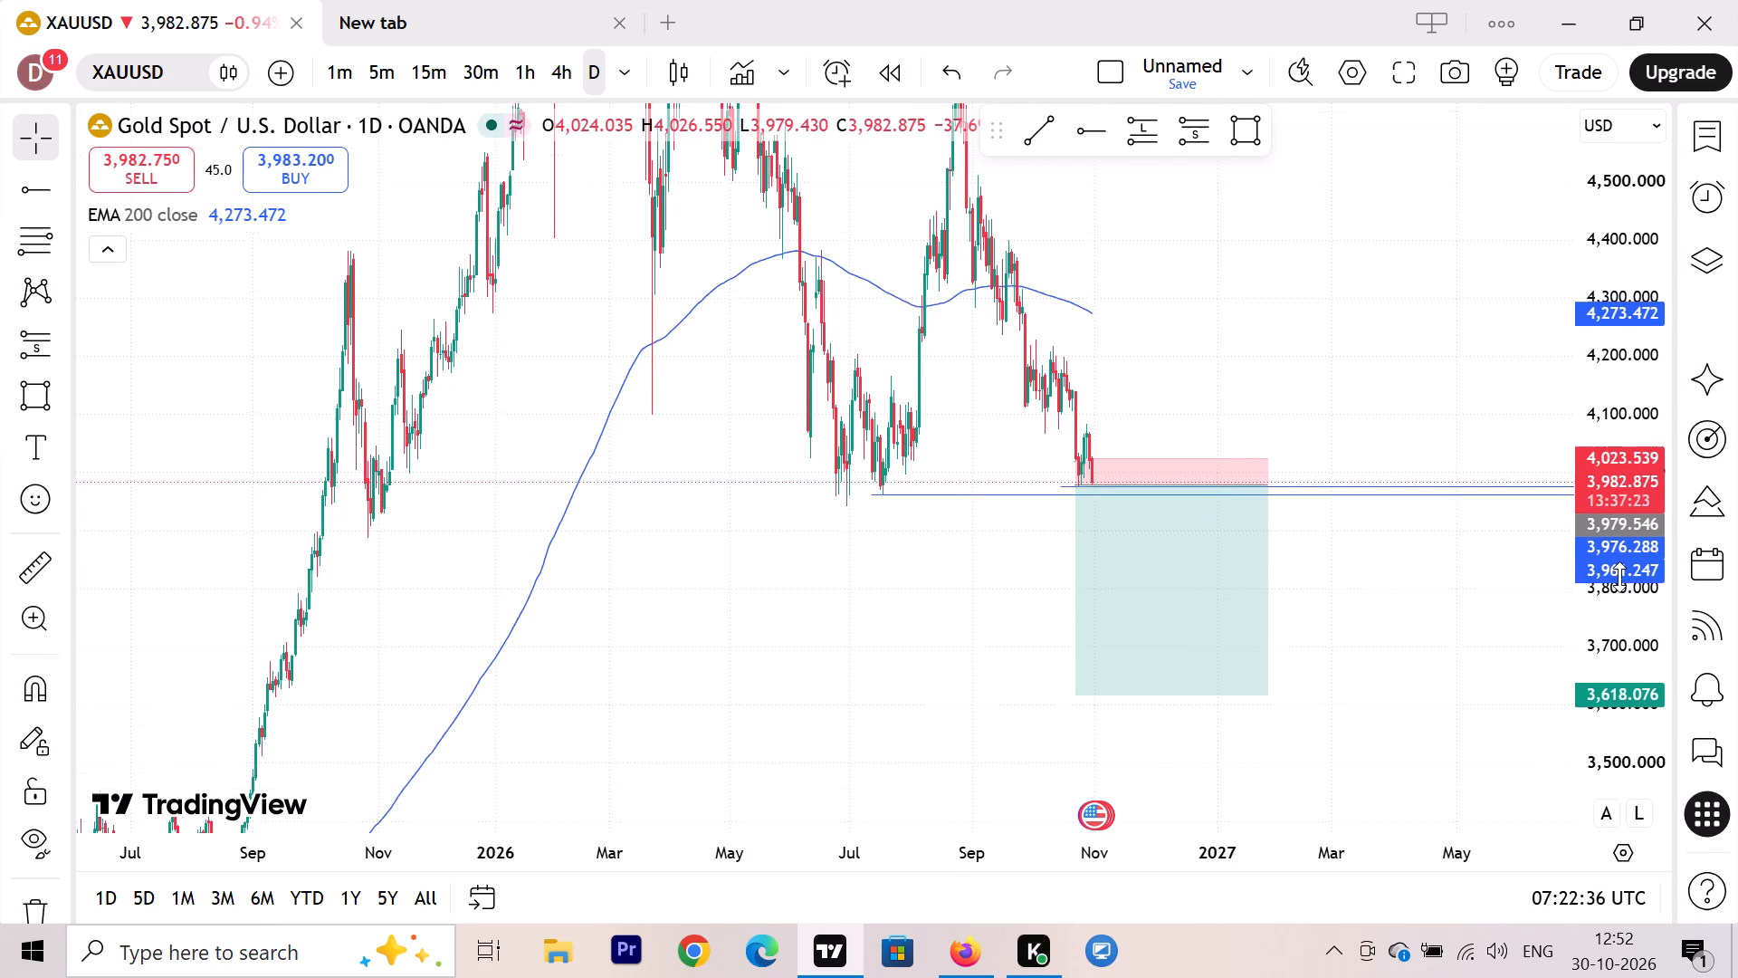
{"action": "left_click_drag", "start_coordinate": [1619, 577], "coordinate": [1590, 392]}
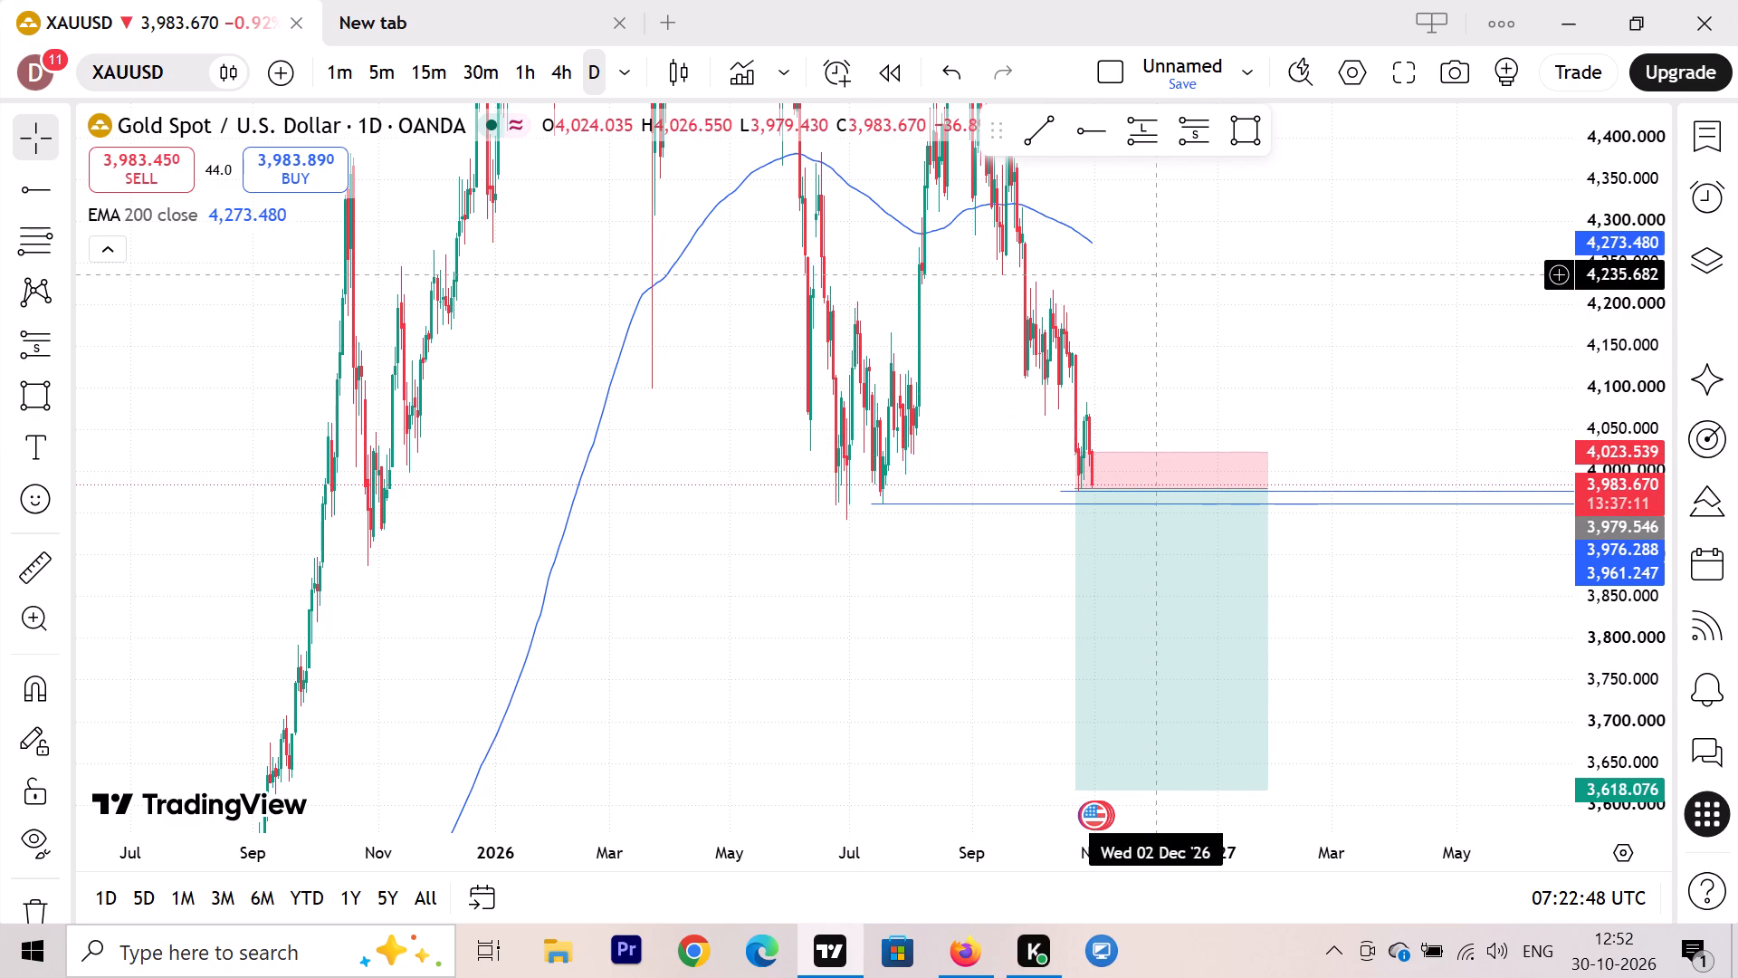
{"action": "left_click", "coordinate": [1253, 138]}
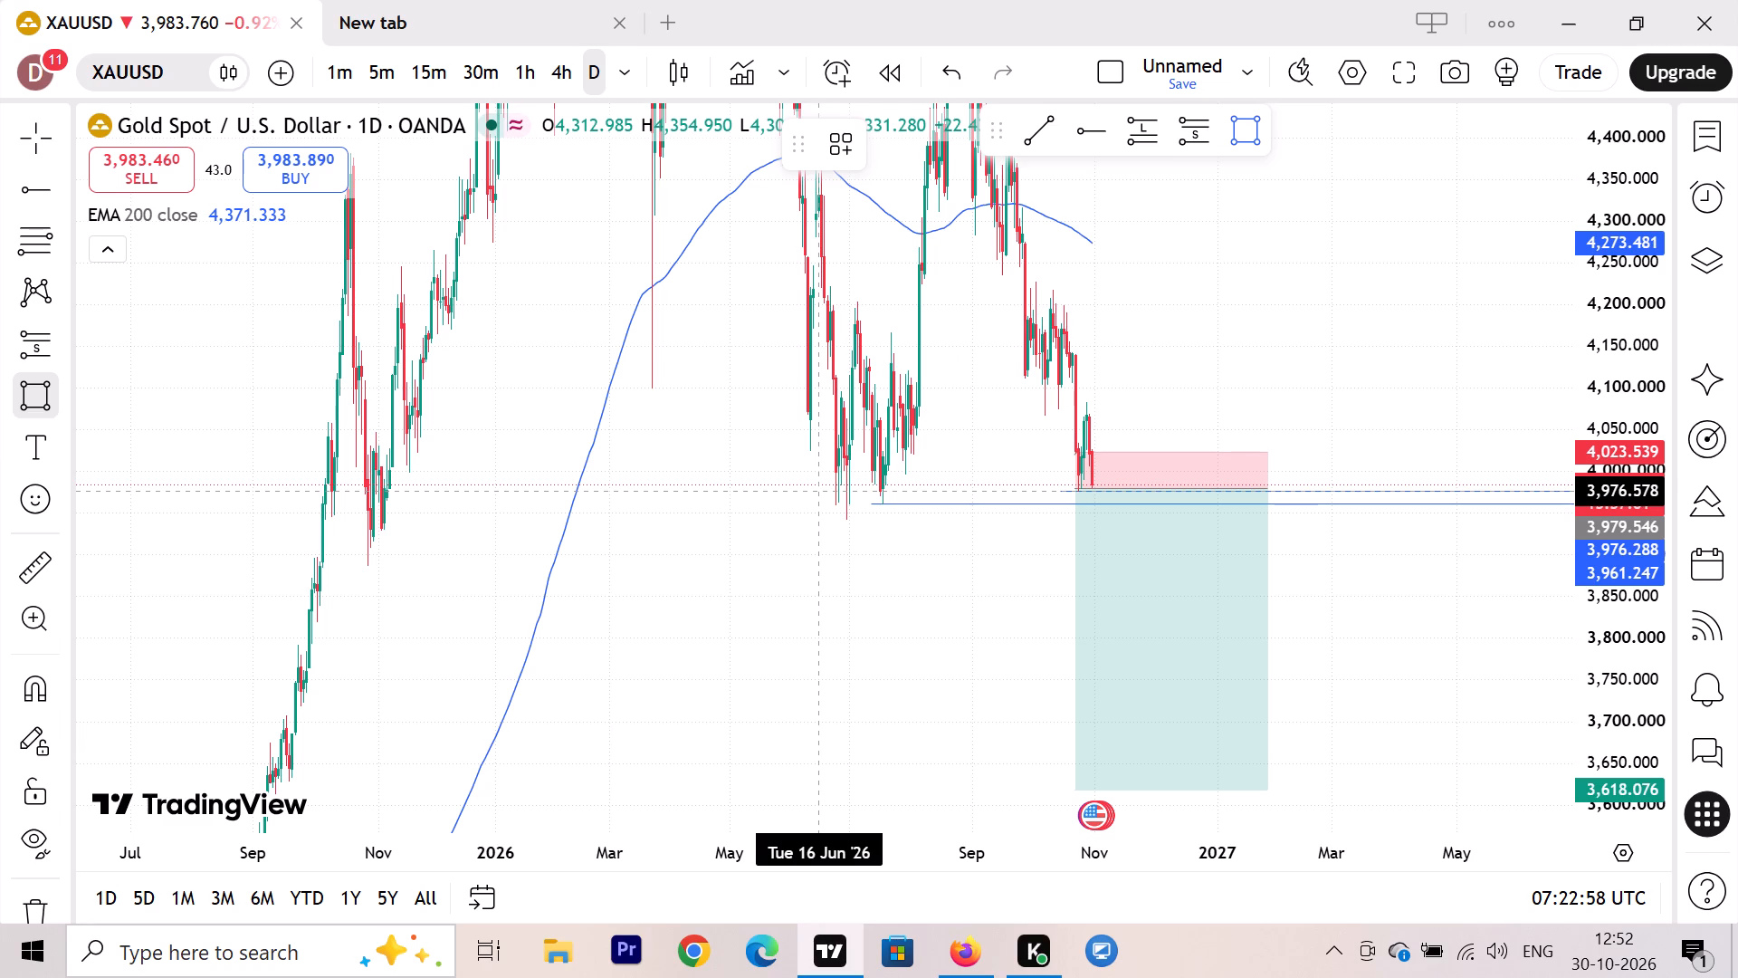
{"action": "left_click", "coordinate": [818, 491]}
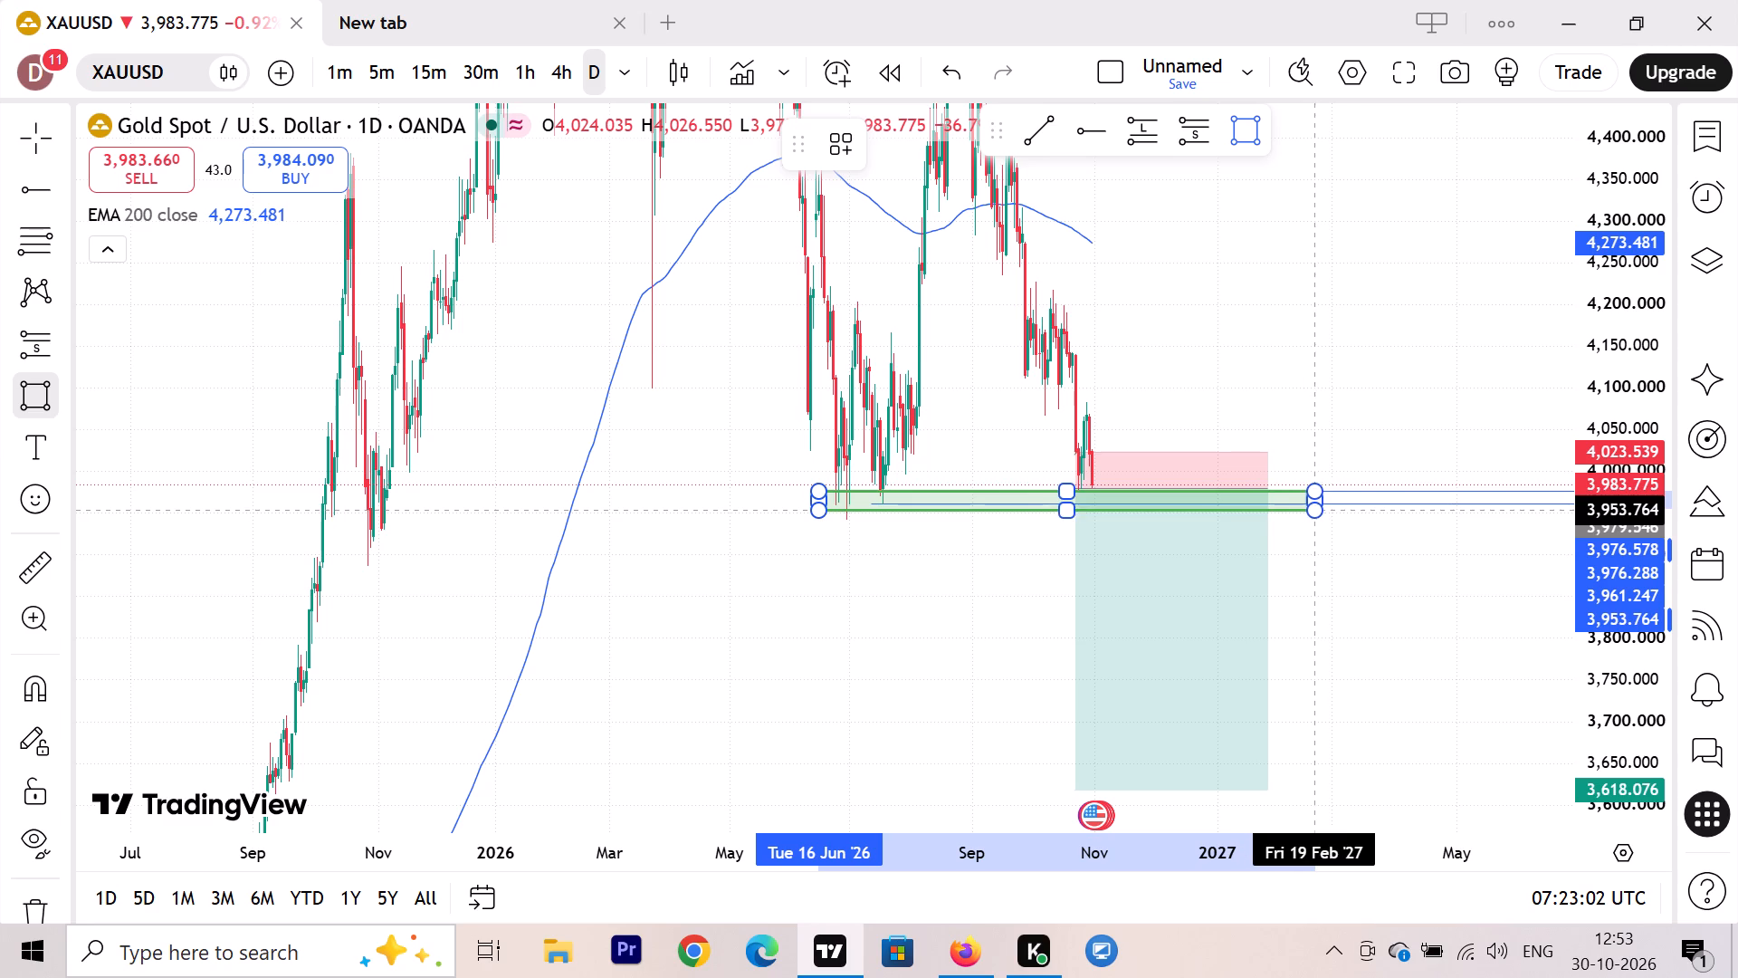
{"action": "left_click", "coordinate": [1345, 518]}
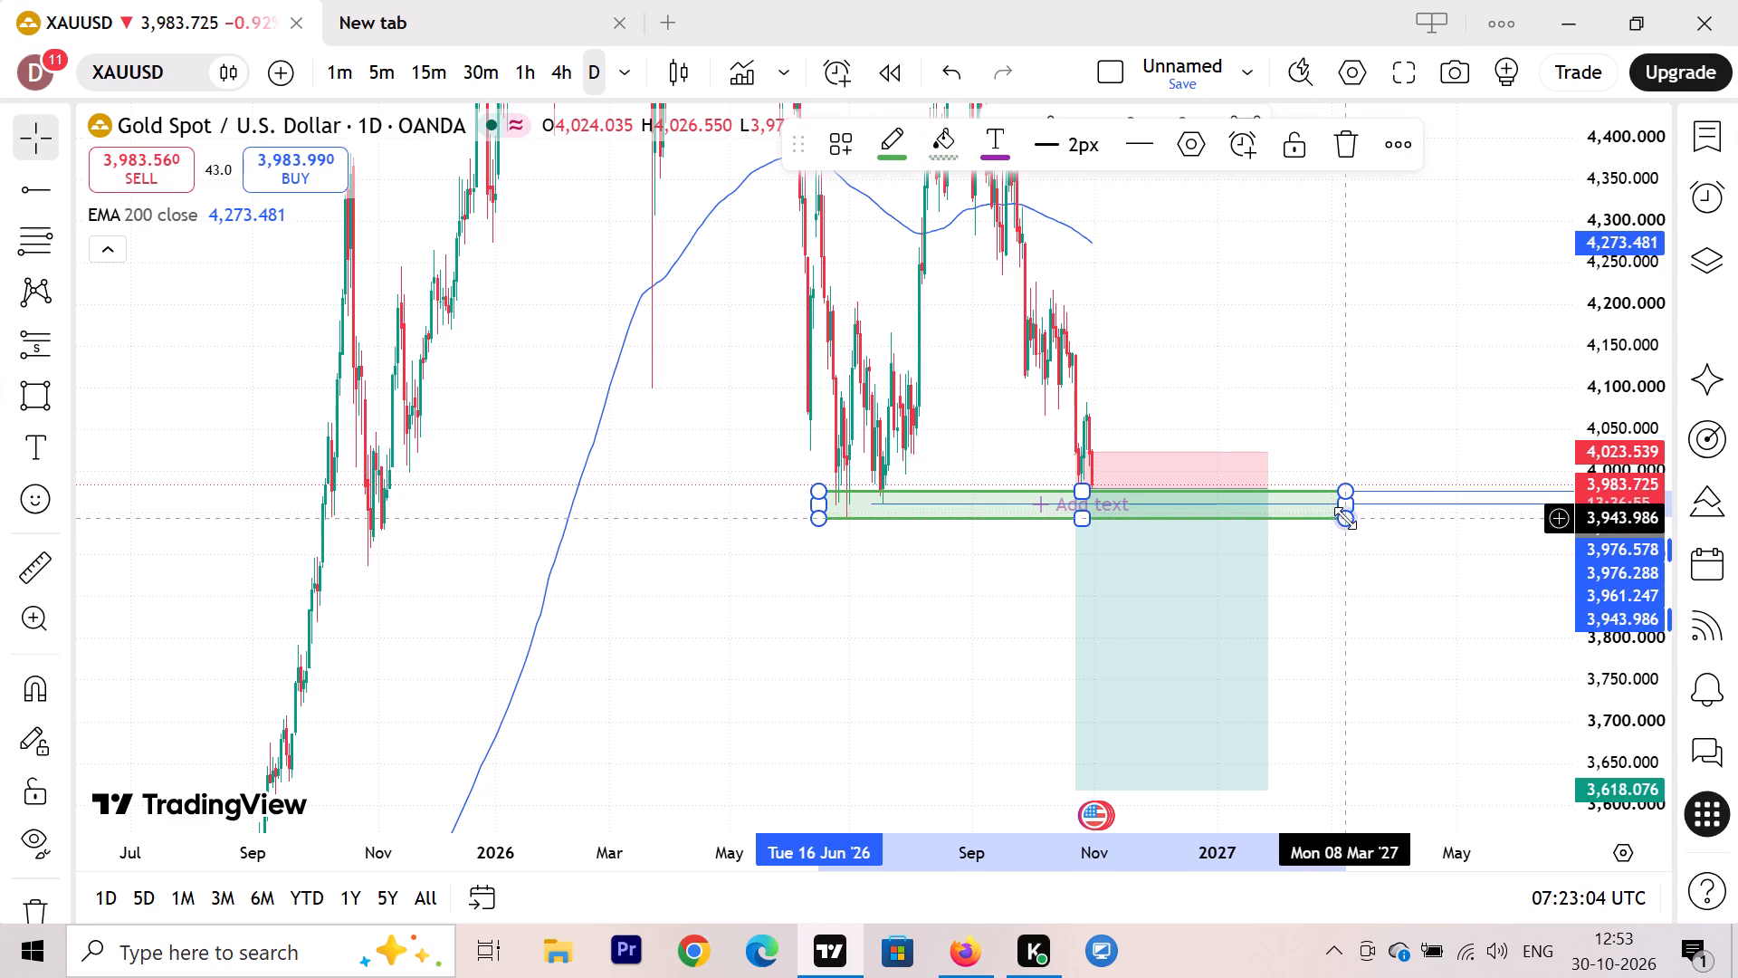
{"action": "left_click", "coordinate": [1346, 591]}
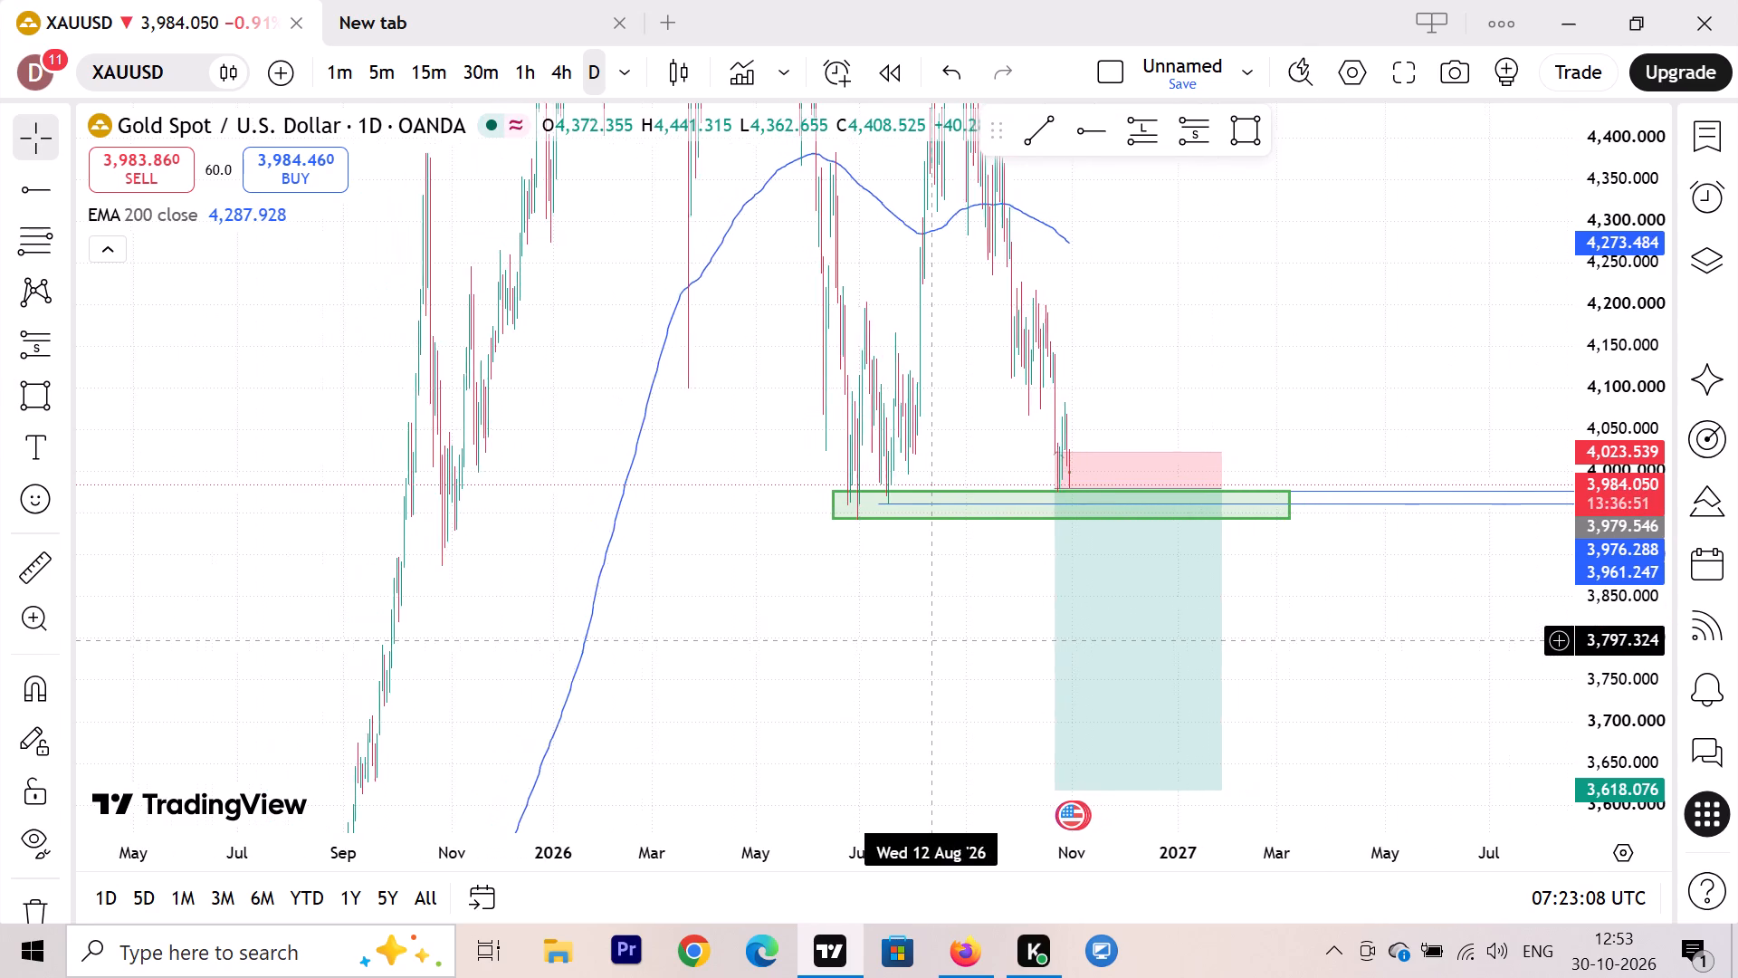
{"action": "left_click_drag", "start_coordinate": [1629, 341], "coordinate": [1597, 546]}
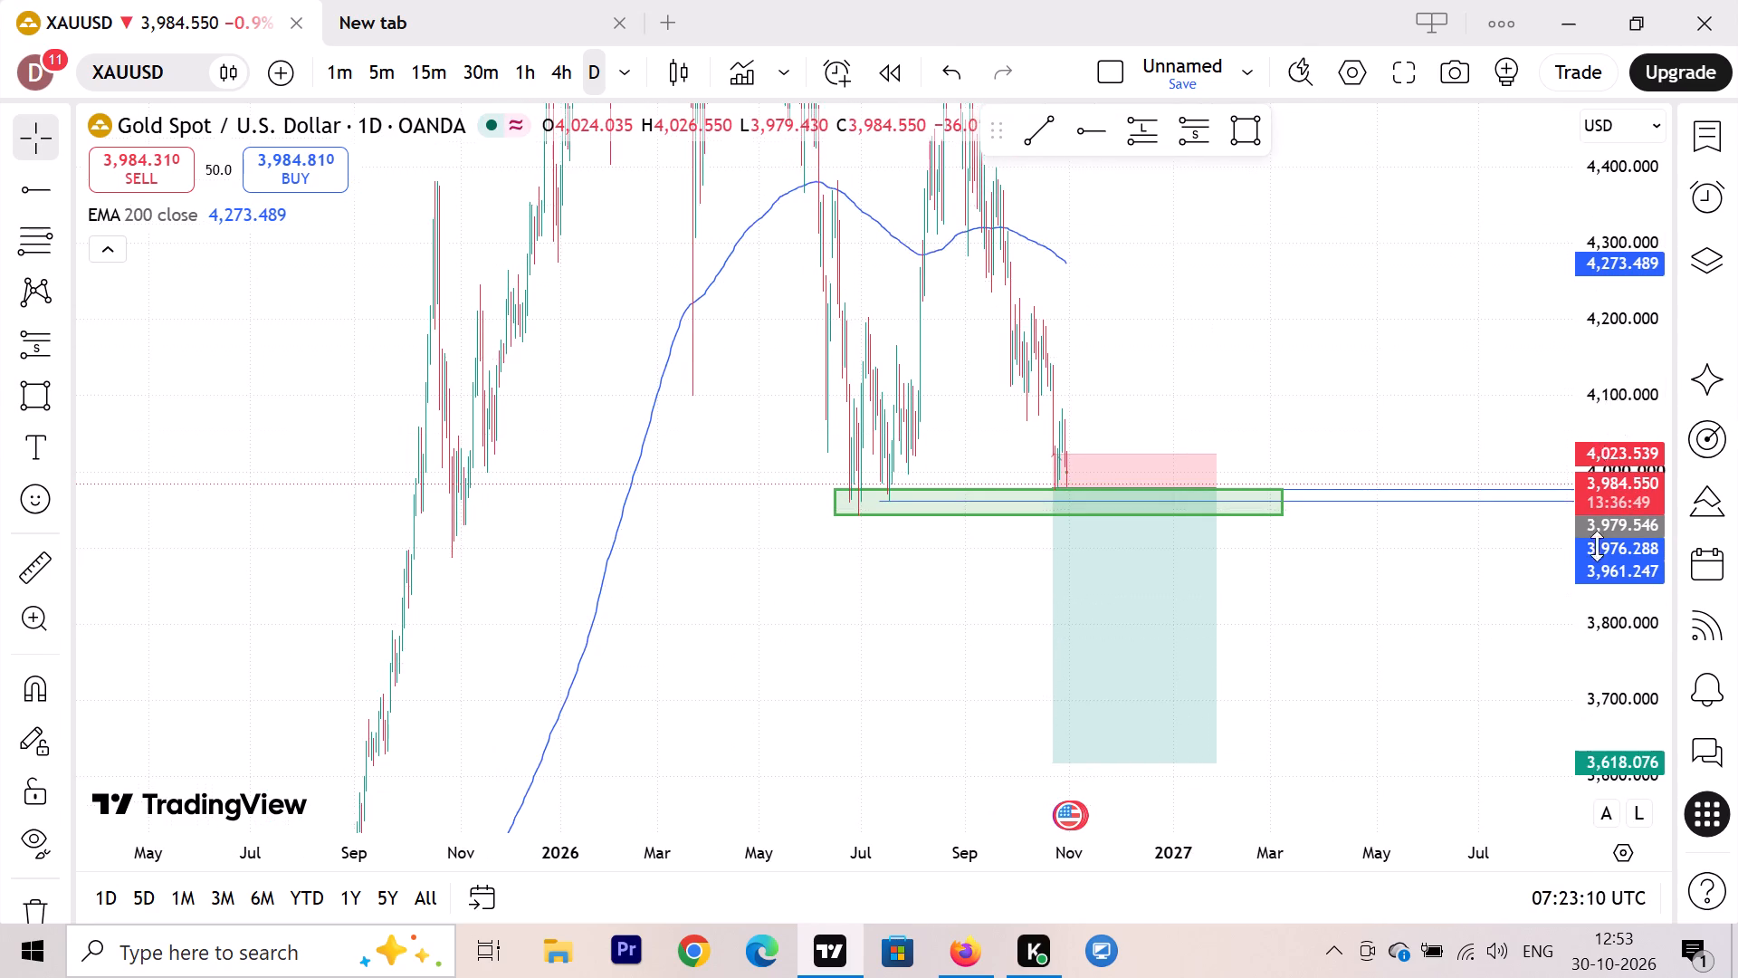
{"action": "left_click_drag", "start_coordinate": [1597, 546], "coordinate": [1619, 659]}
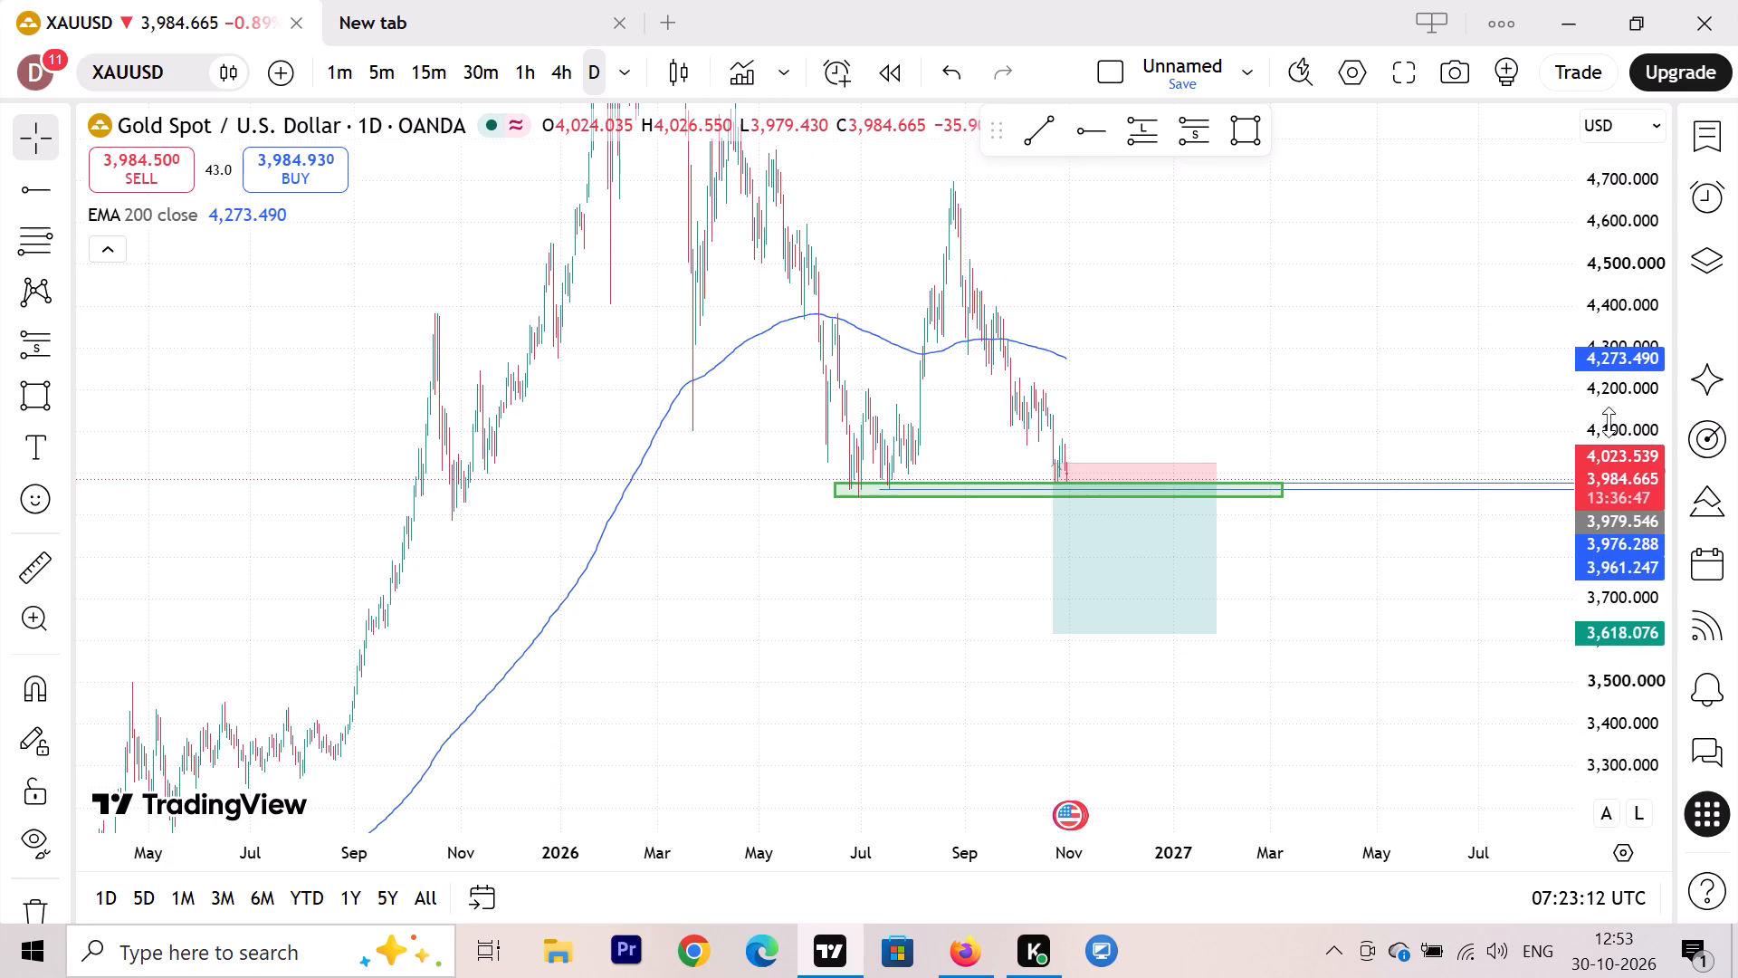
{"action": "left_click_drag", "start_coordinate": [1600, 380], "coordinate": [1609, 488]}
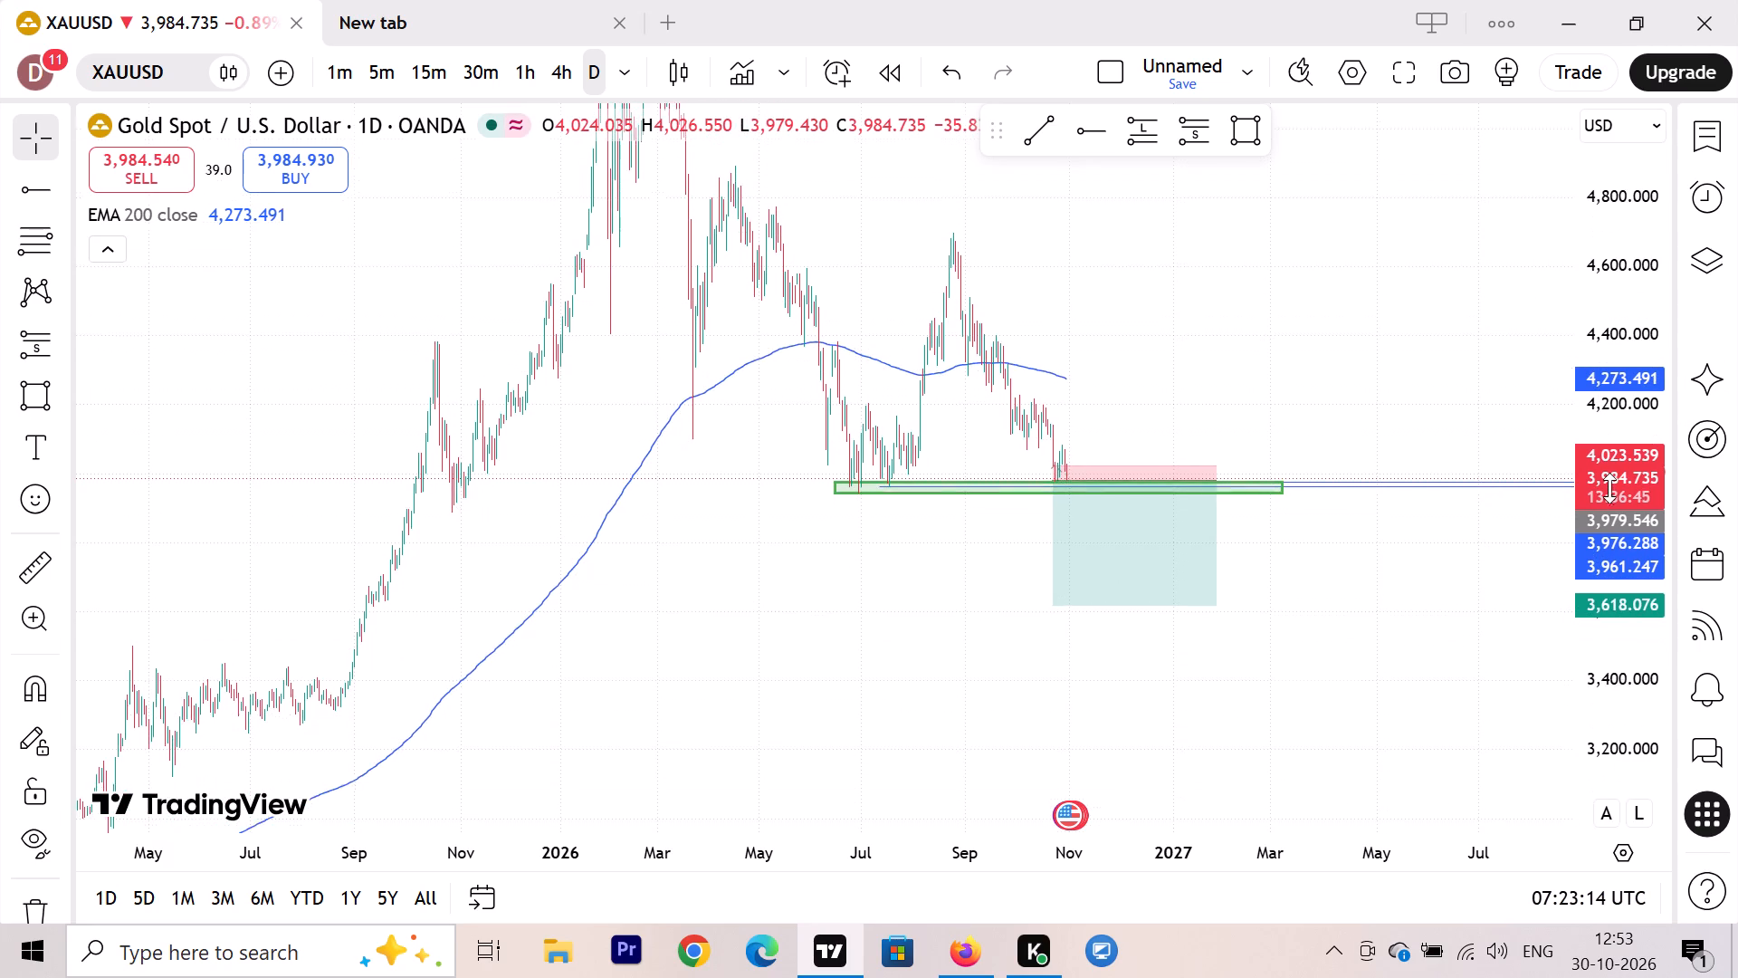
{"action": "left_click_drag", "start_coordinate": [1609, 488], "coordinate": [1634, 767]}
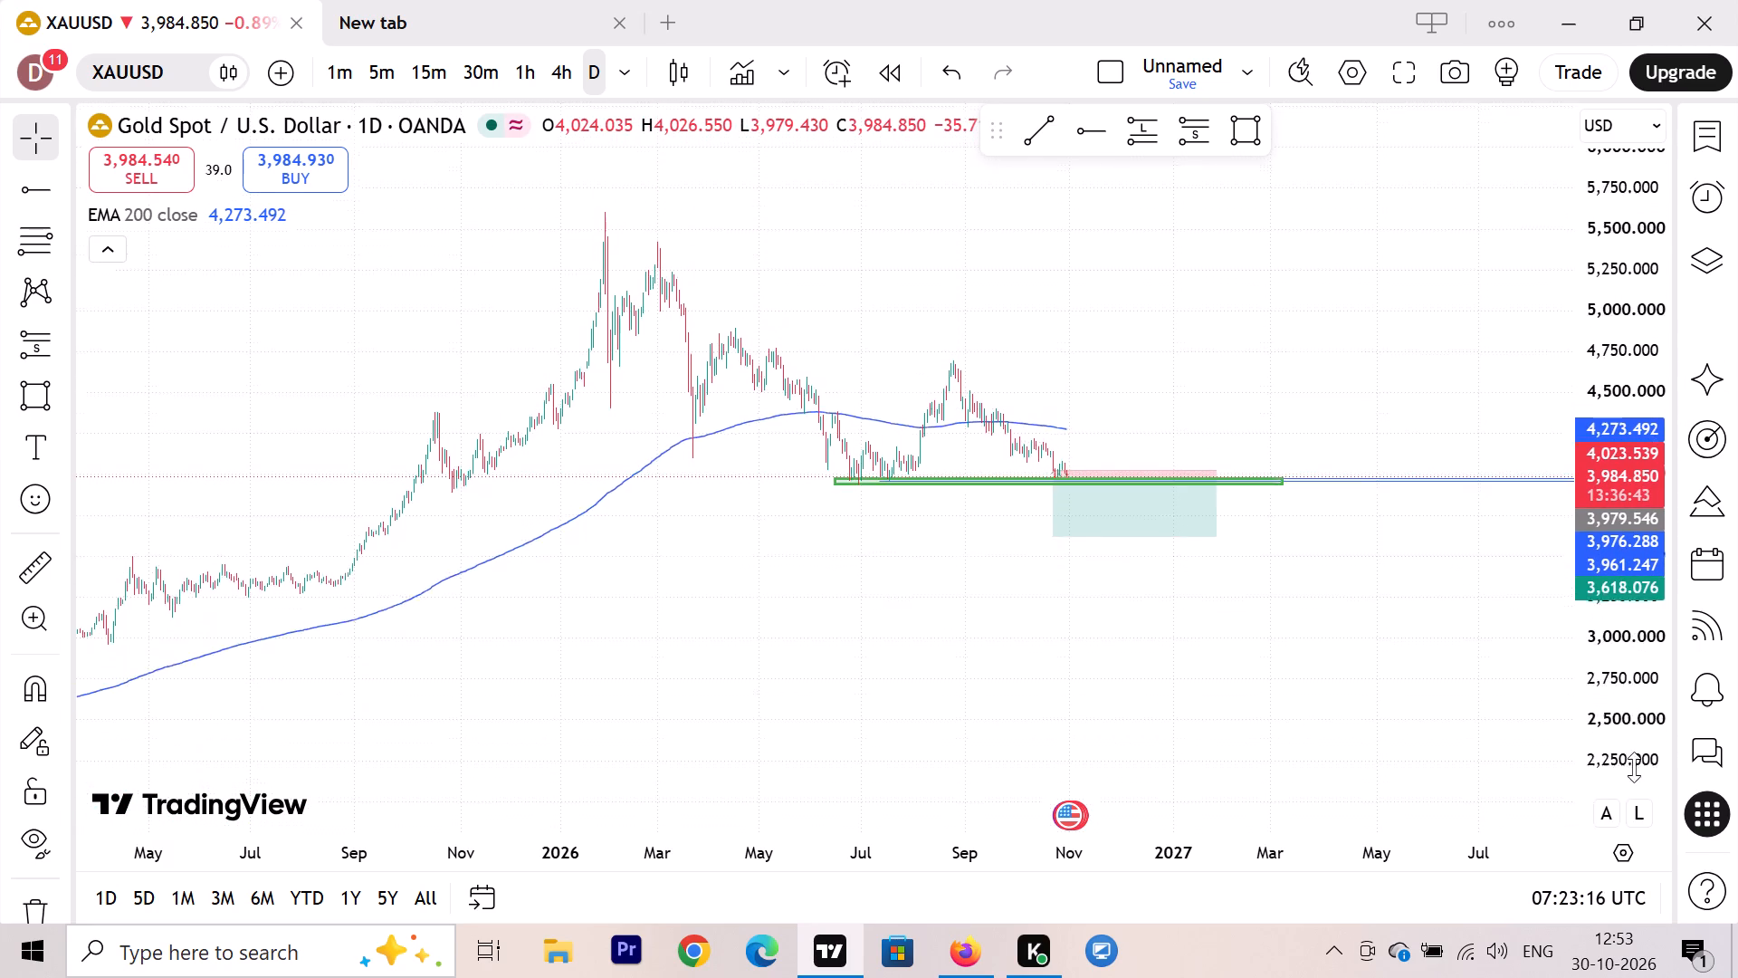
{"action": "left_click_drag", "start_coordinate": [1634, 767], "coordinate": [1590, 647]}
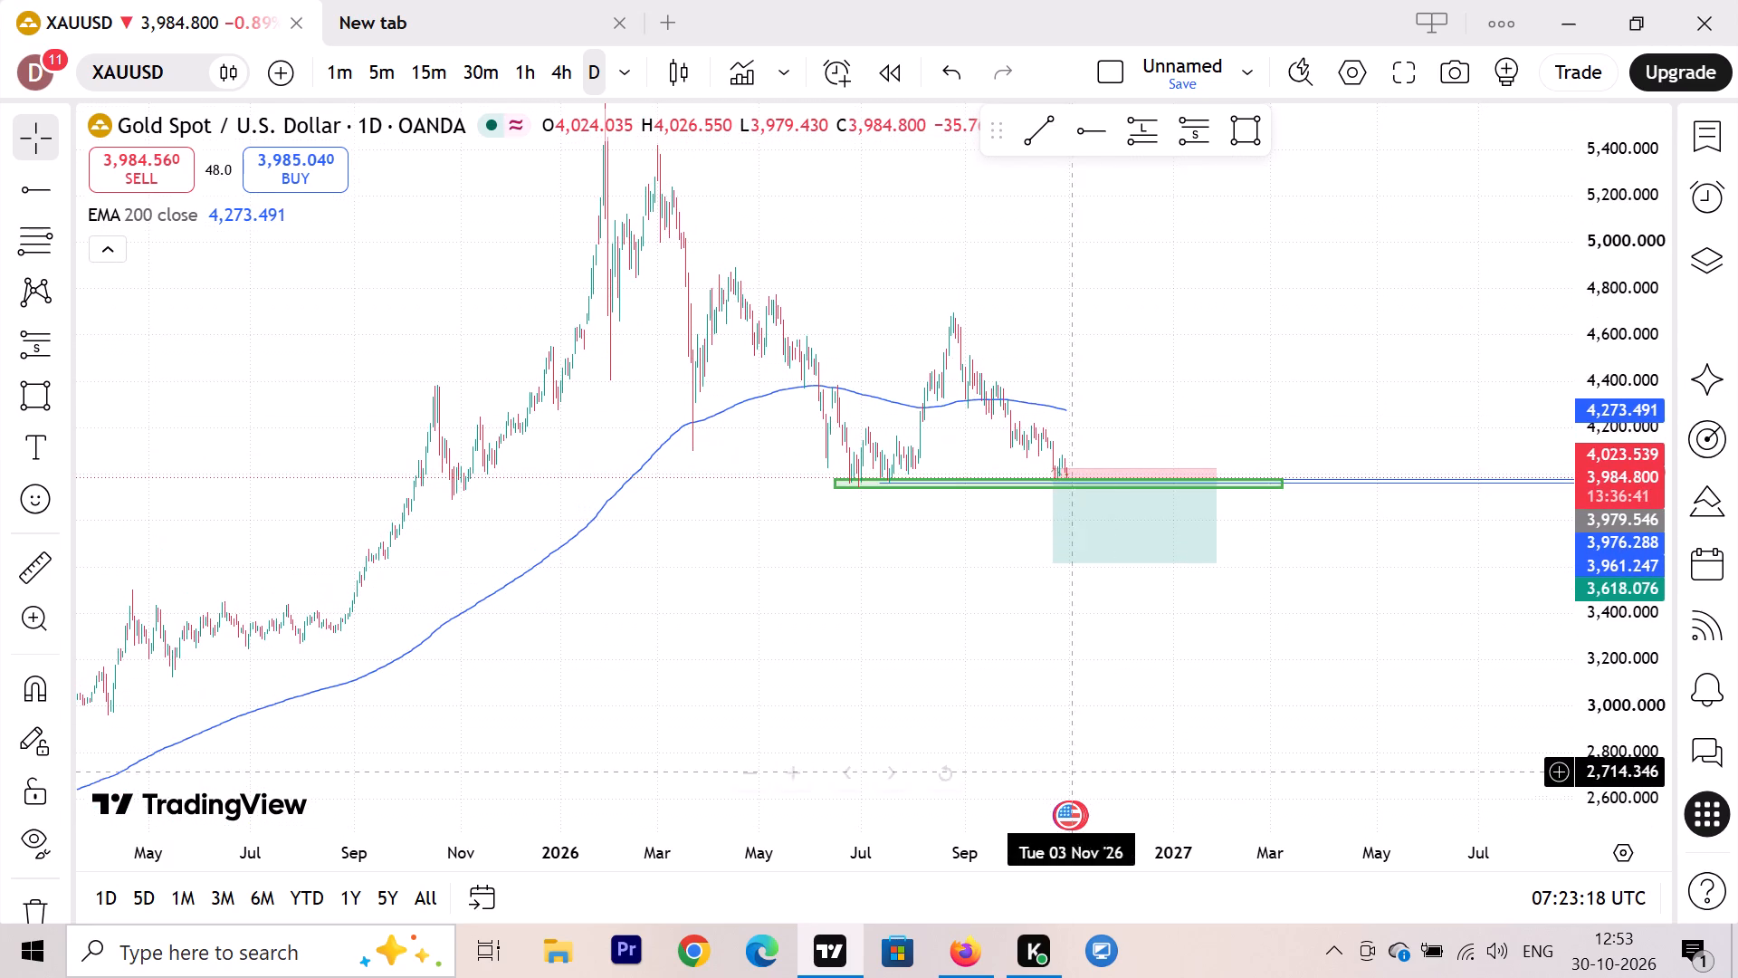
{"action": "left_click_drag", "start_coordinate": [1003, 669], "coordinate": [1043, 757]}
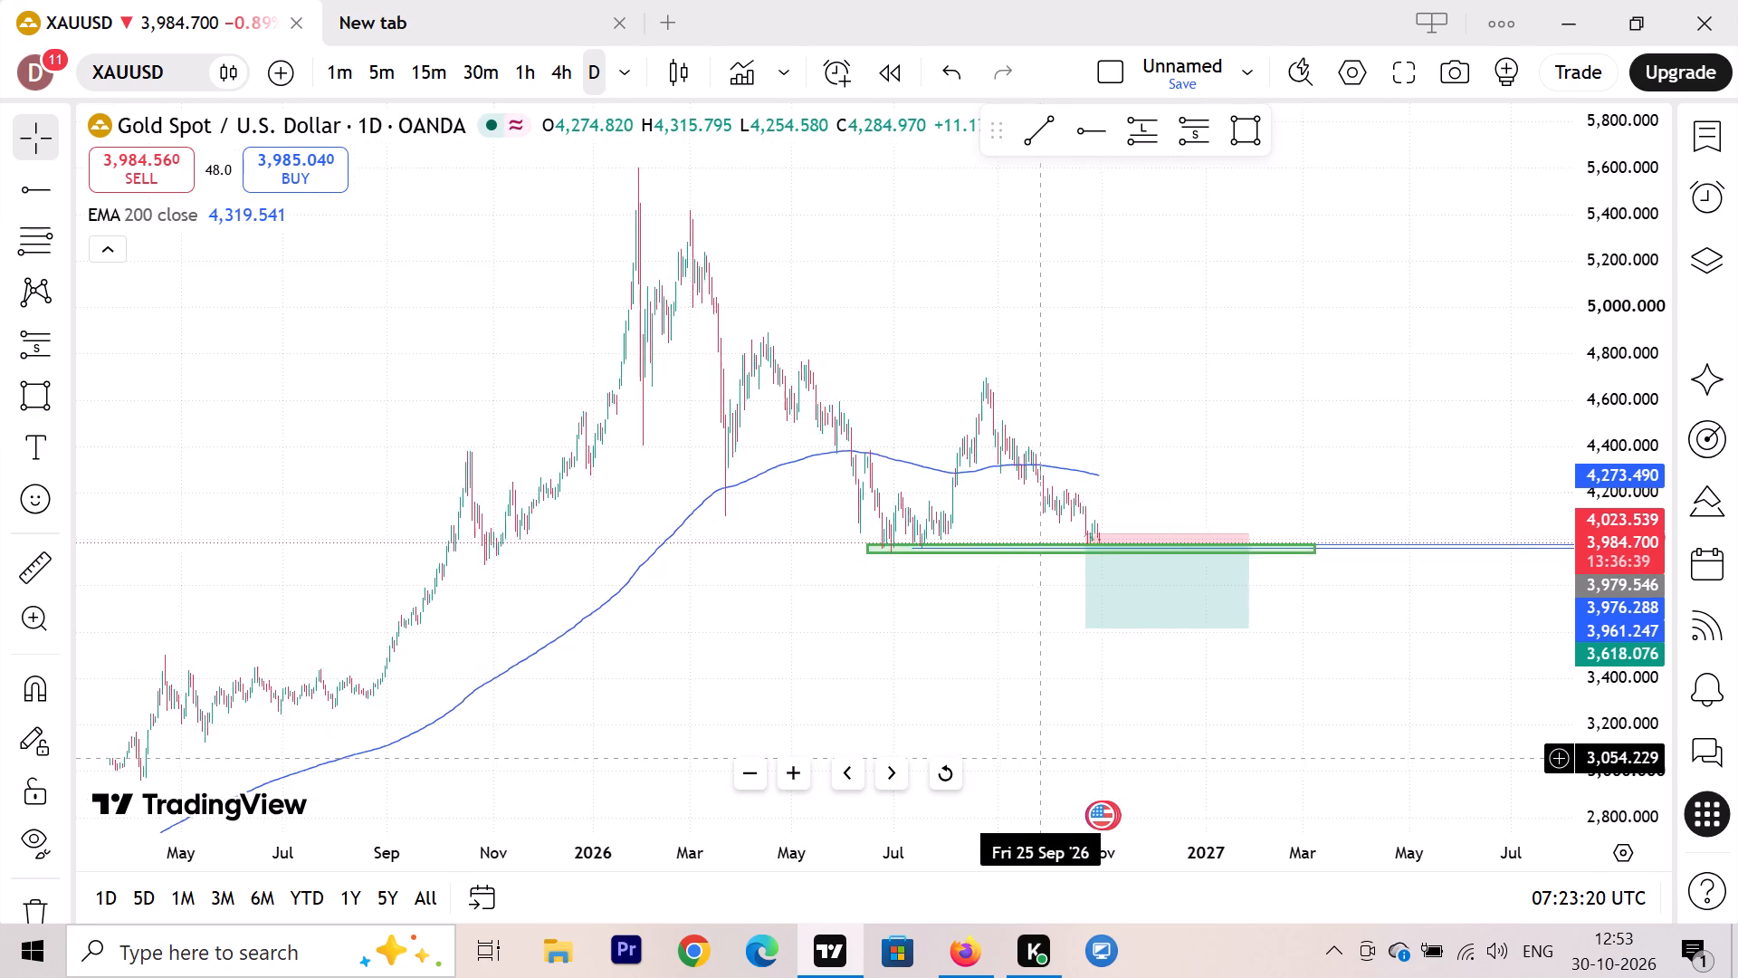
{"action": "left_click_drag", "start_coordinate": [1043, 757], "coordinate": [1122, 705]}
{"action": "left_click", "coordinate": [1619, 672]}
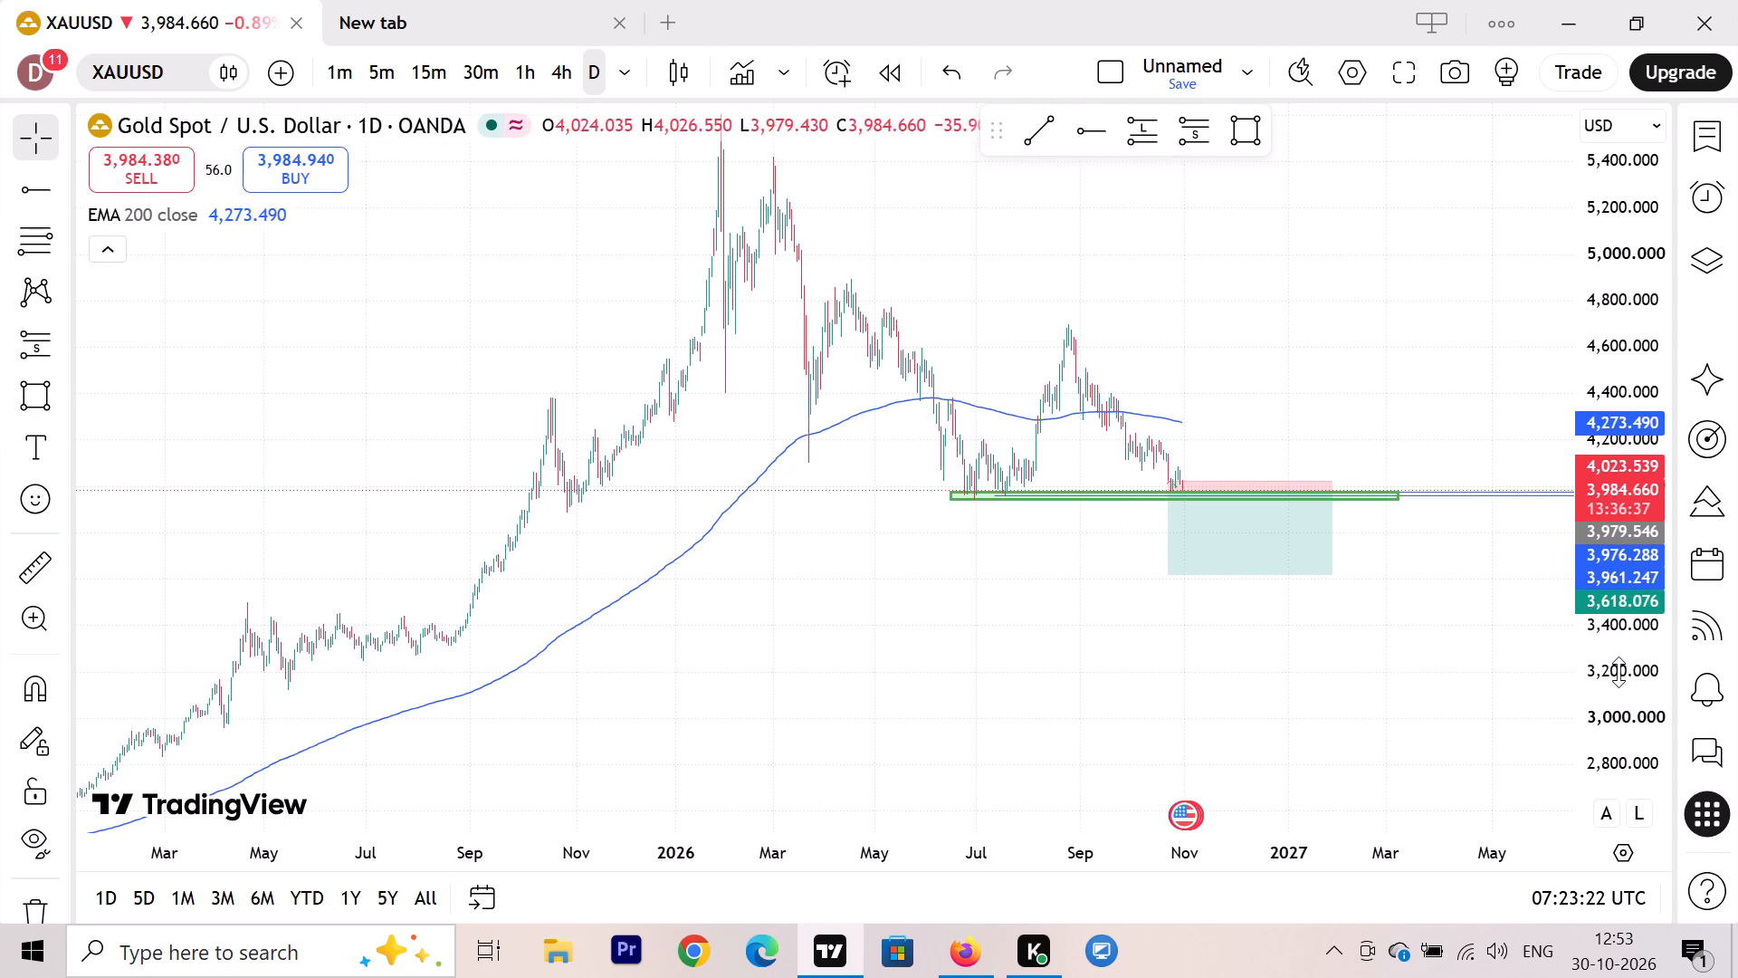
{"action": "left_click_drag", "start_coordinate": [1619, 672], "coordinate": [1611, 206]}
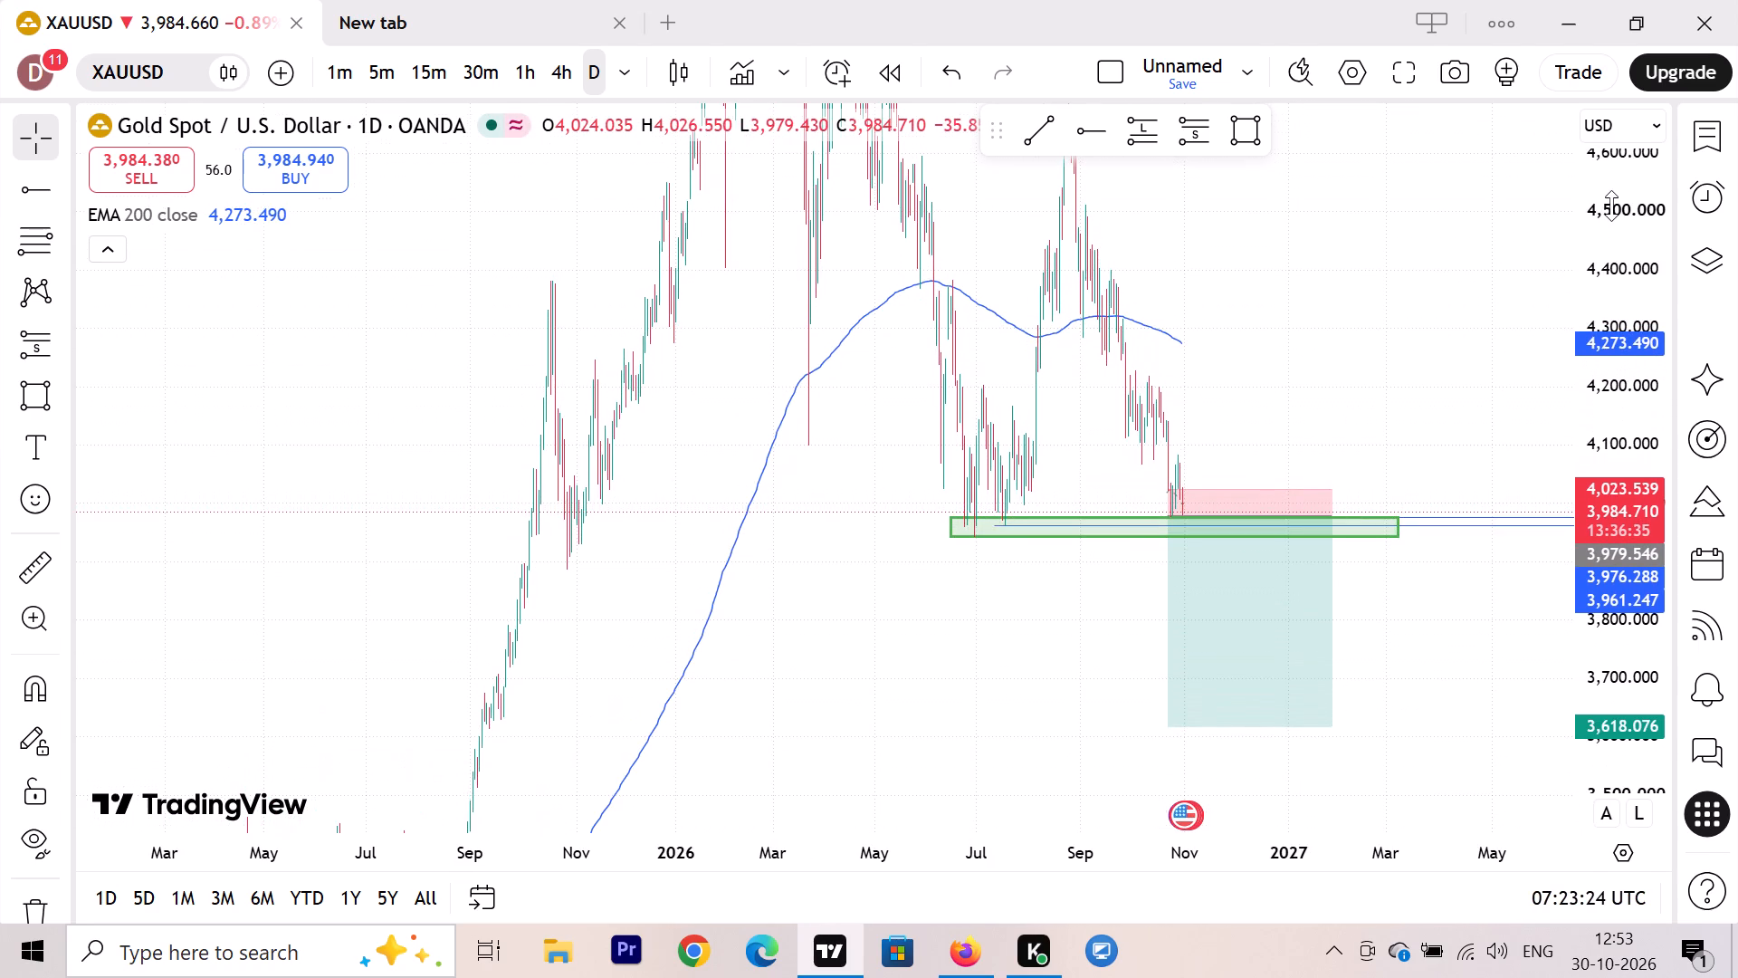
On the 1-minute chart, move the short position down to an entry of about 3,976 and a stop of about 4,020.
{"action": "left_click", "coordinate": [345, 76]}
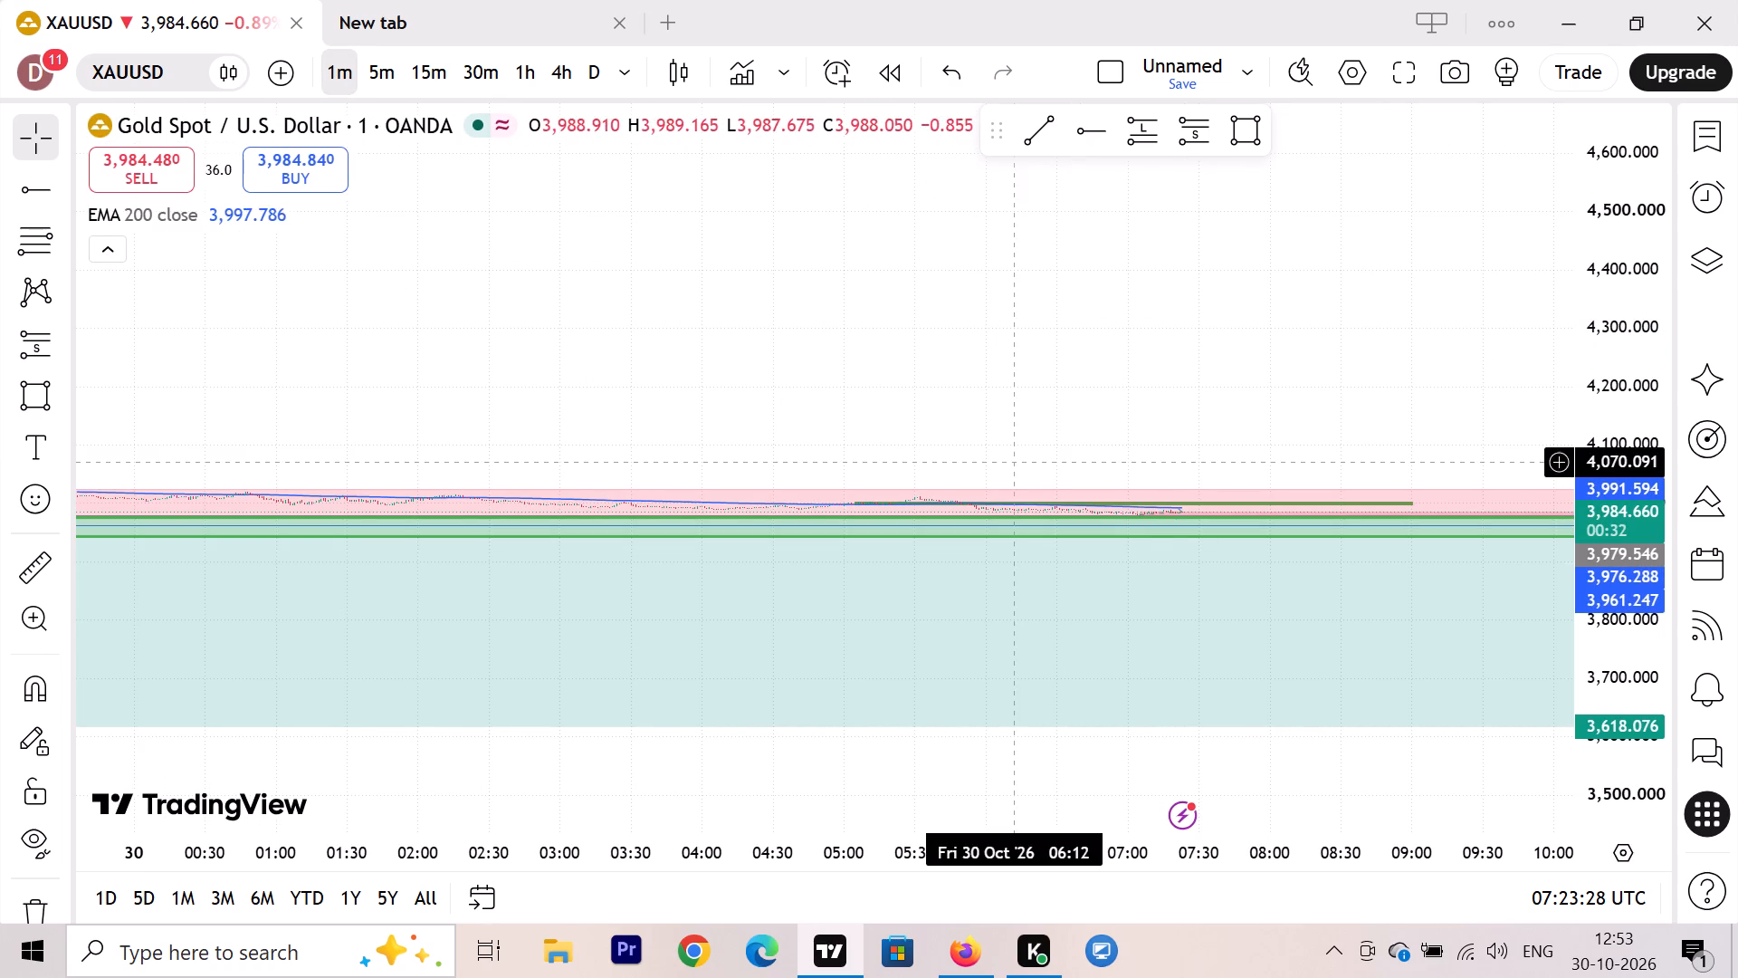
{"action": "left_click", "coordinate": [934, 775]}
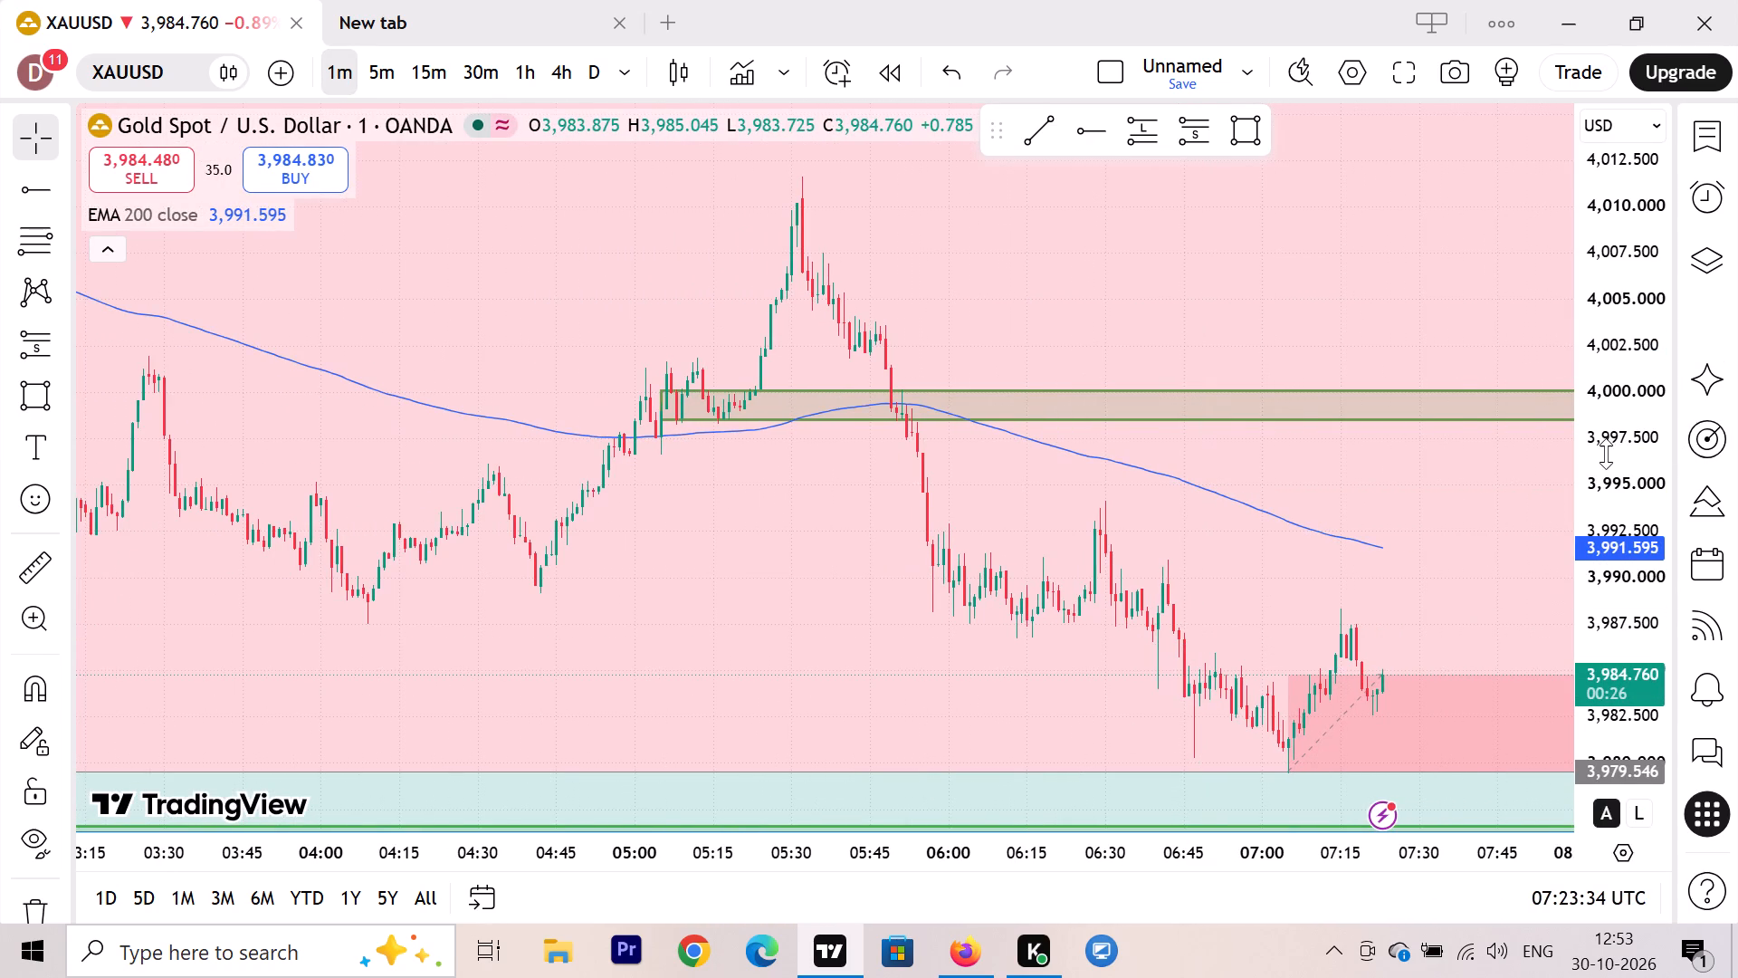
{"action": "left_click_drag", "start_coordinate": [1605, 455], "coordinate": [1587, 775]}
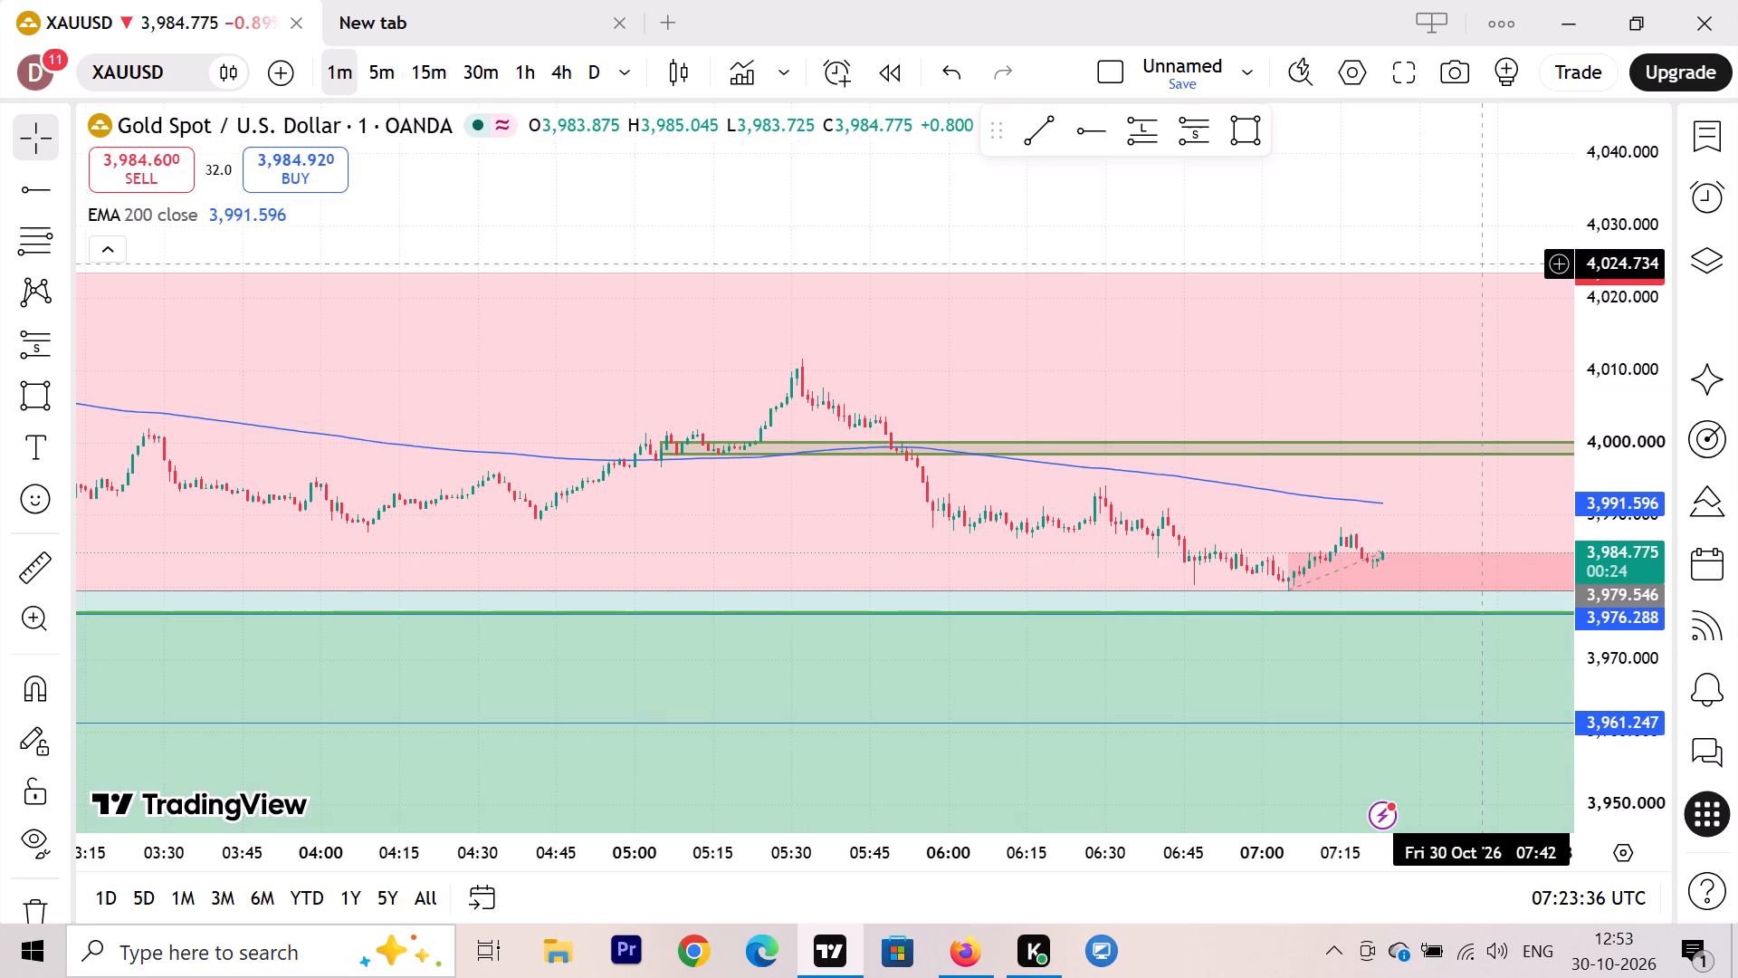
{"action": "left_click_drag", "start_coordinate": [1479, 271], "coordinate": [1470, 304]}
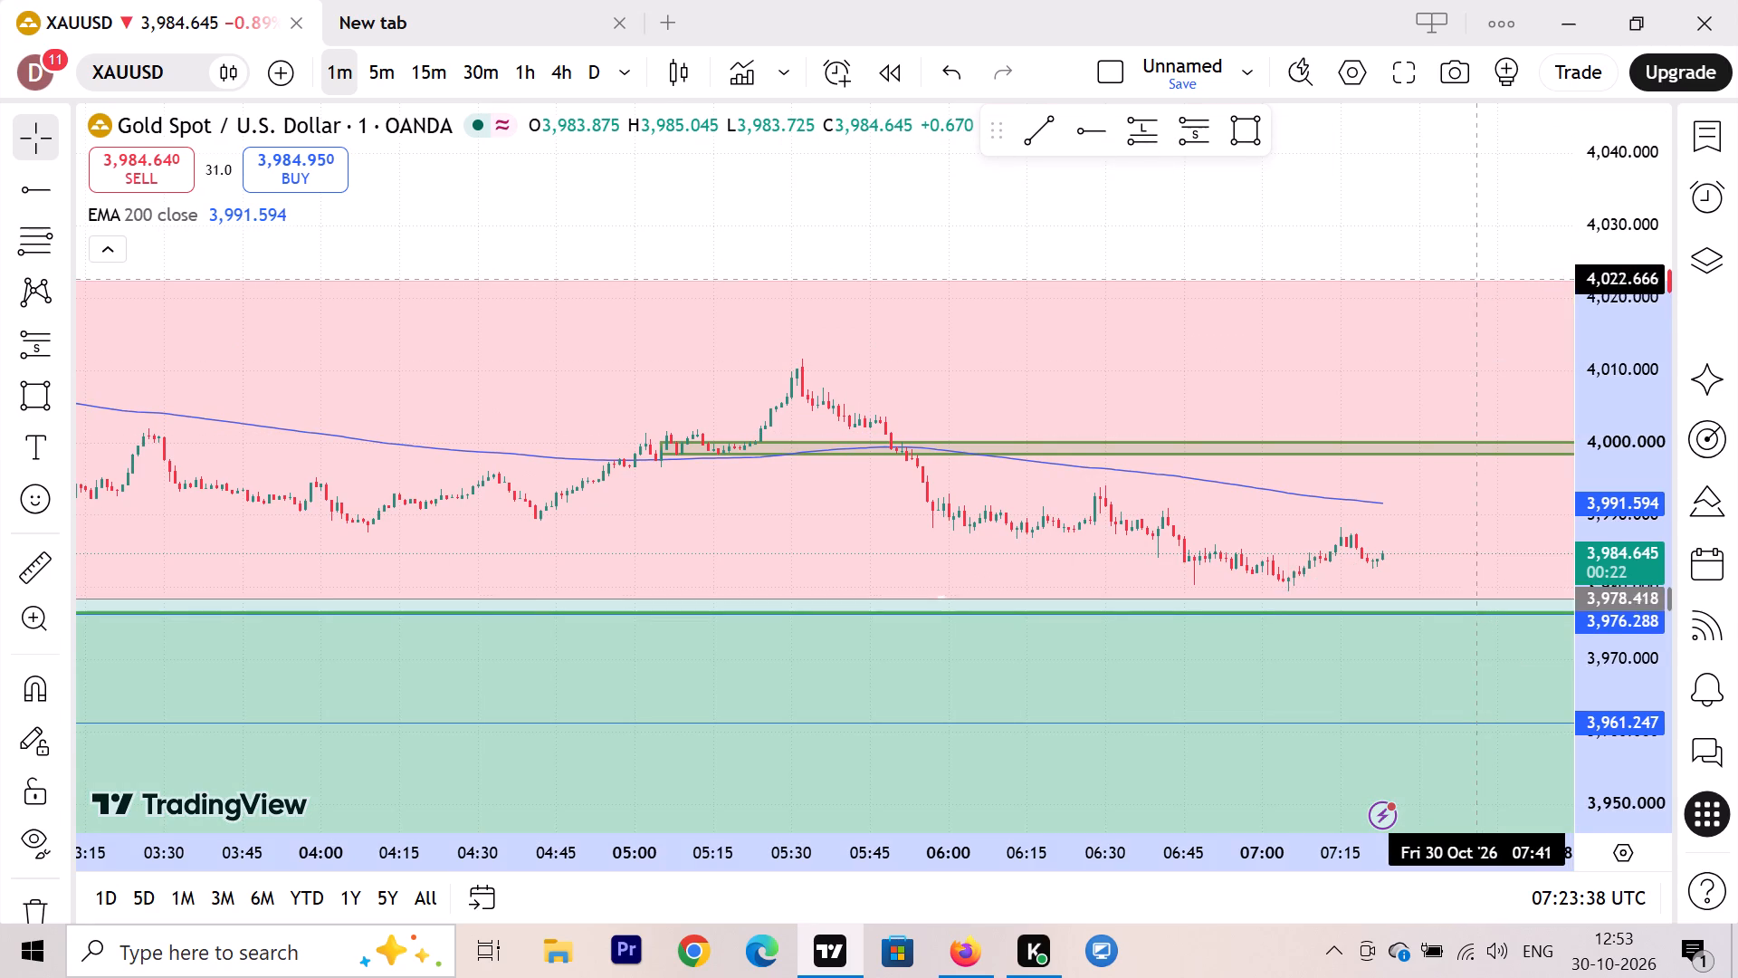
{"action": "left_click_drag", "start_coordinate": [1470, 304], "coordinate": [1460, 294]}
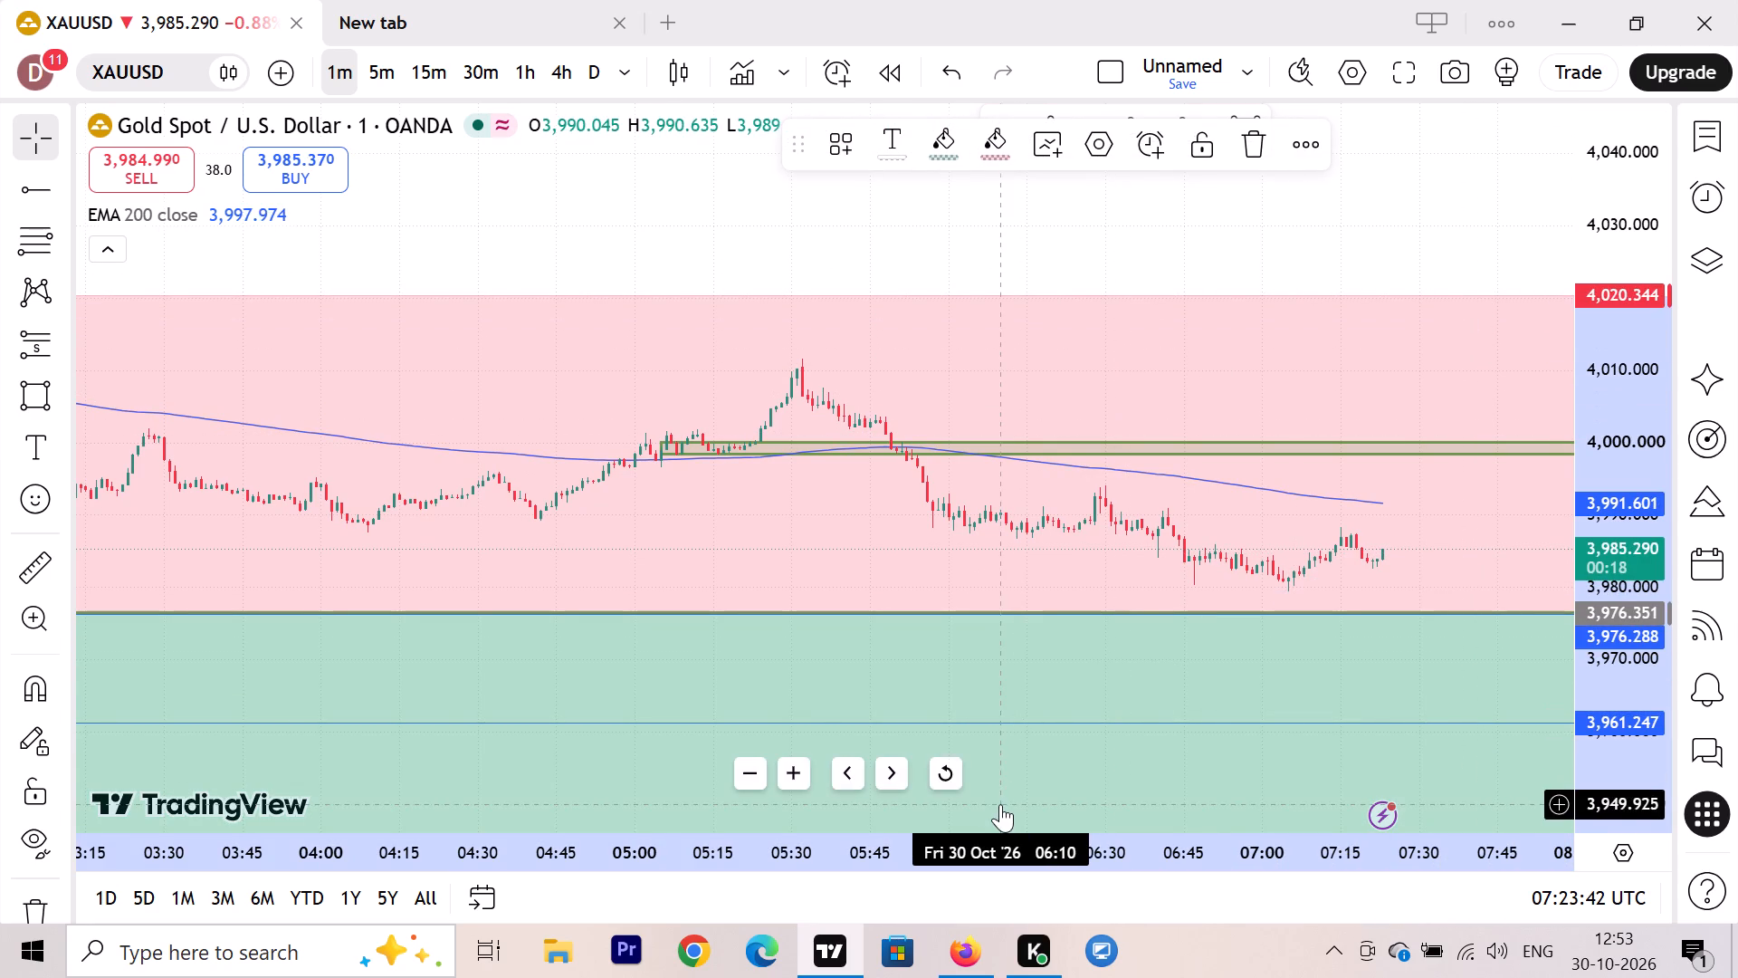
On the daily chart, shorten the short position so that it ends around 3 November 2026.
{"action": "left_click", "coordinate": [942, 763]}
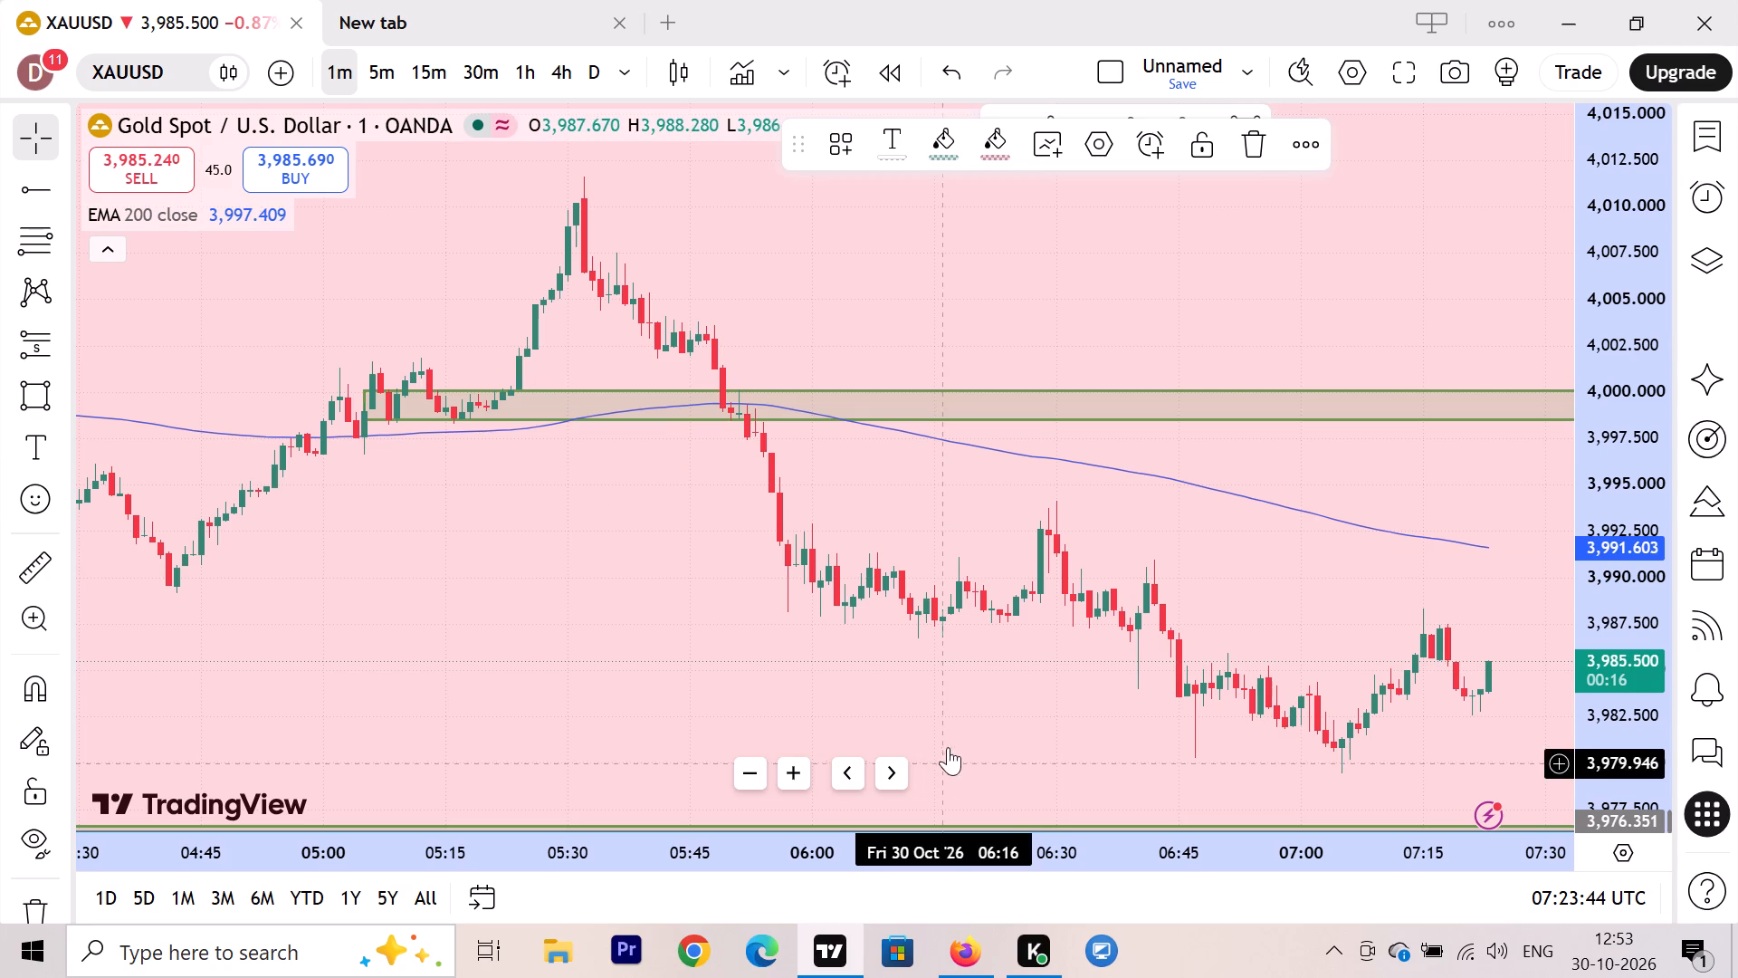
{"action": "left_click", "coordinate": [603, 73]}
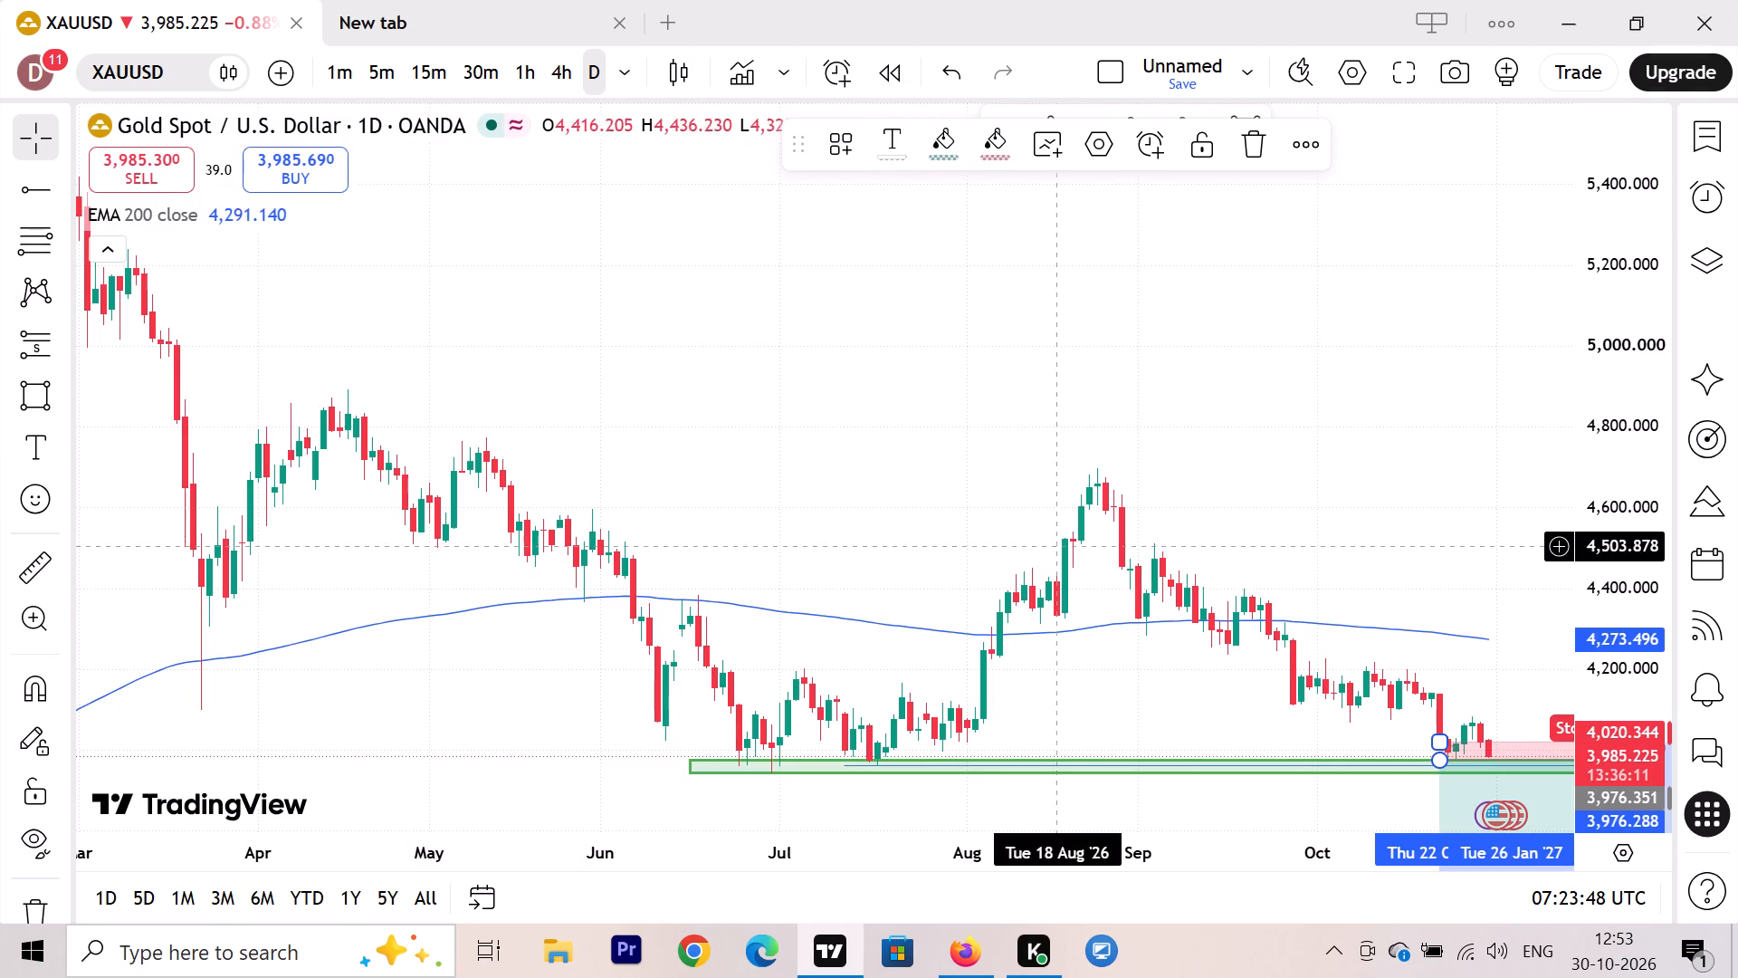
{"action": "left_click_drag", "start_coordinate": [1262, 530], "coordinate": [787, 484]}
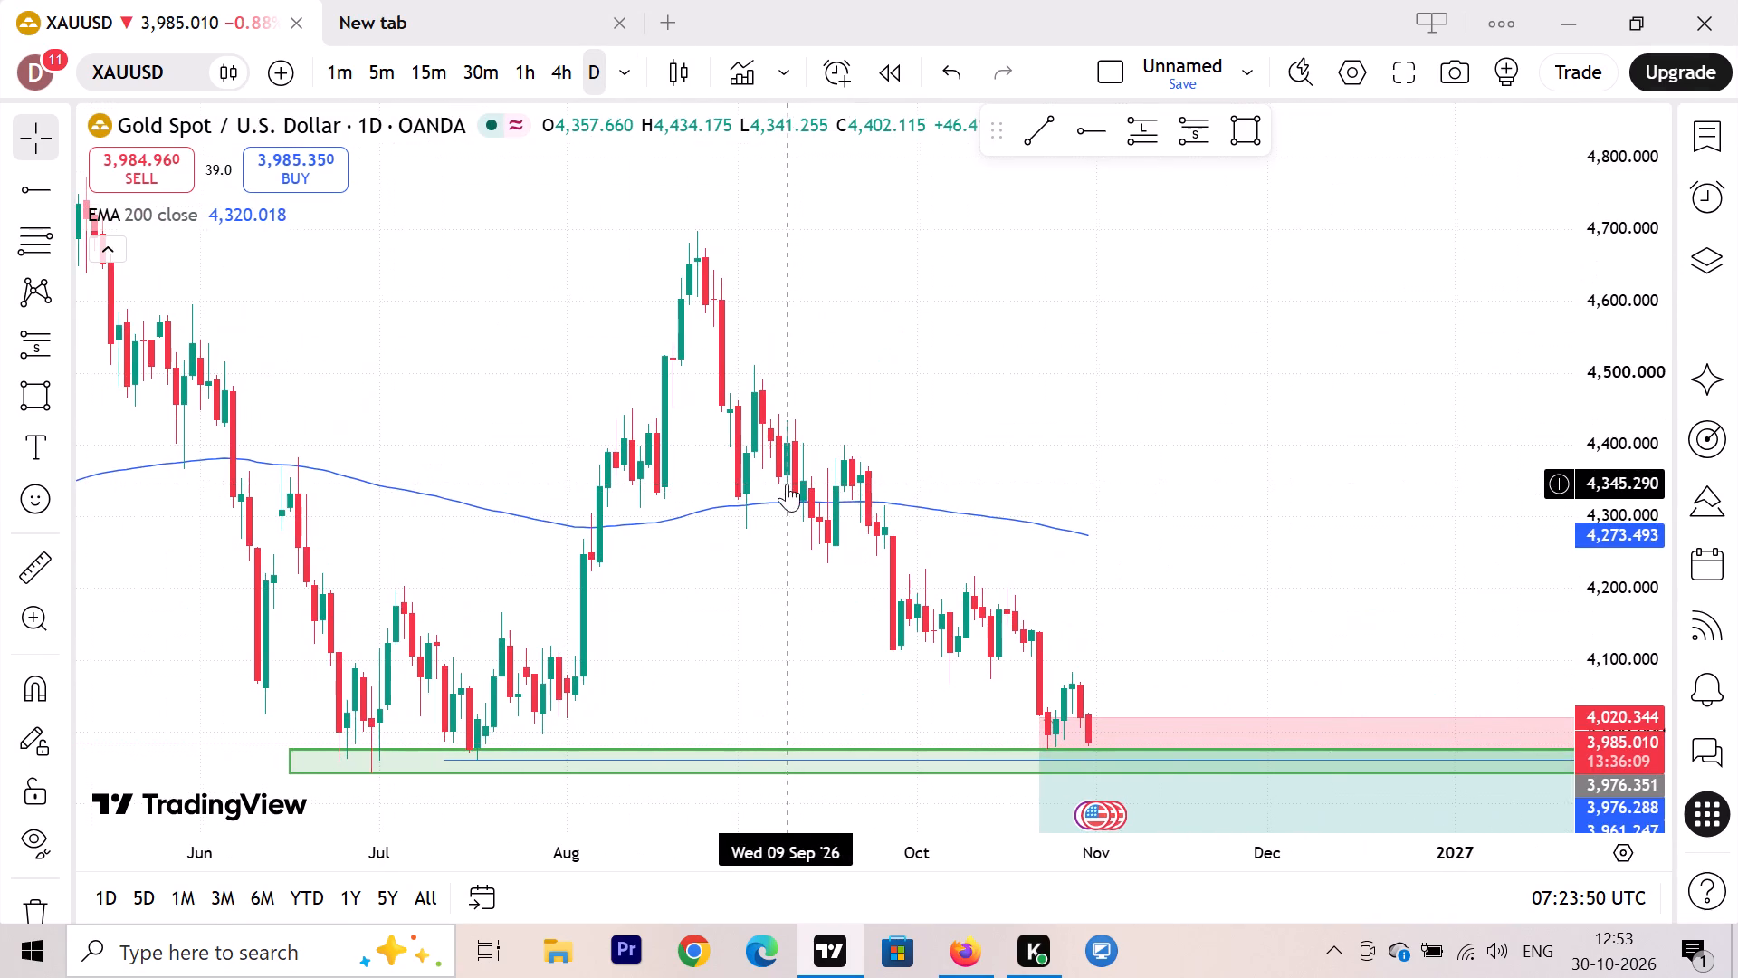
{"action": "left_click_drag", "start_coordinate": [1153, 532], "coordinate": [904, 527]}
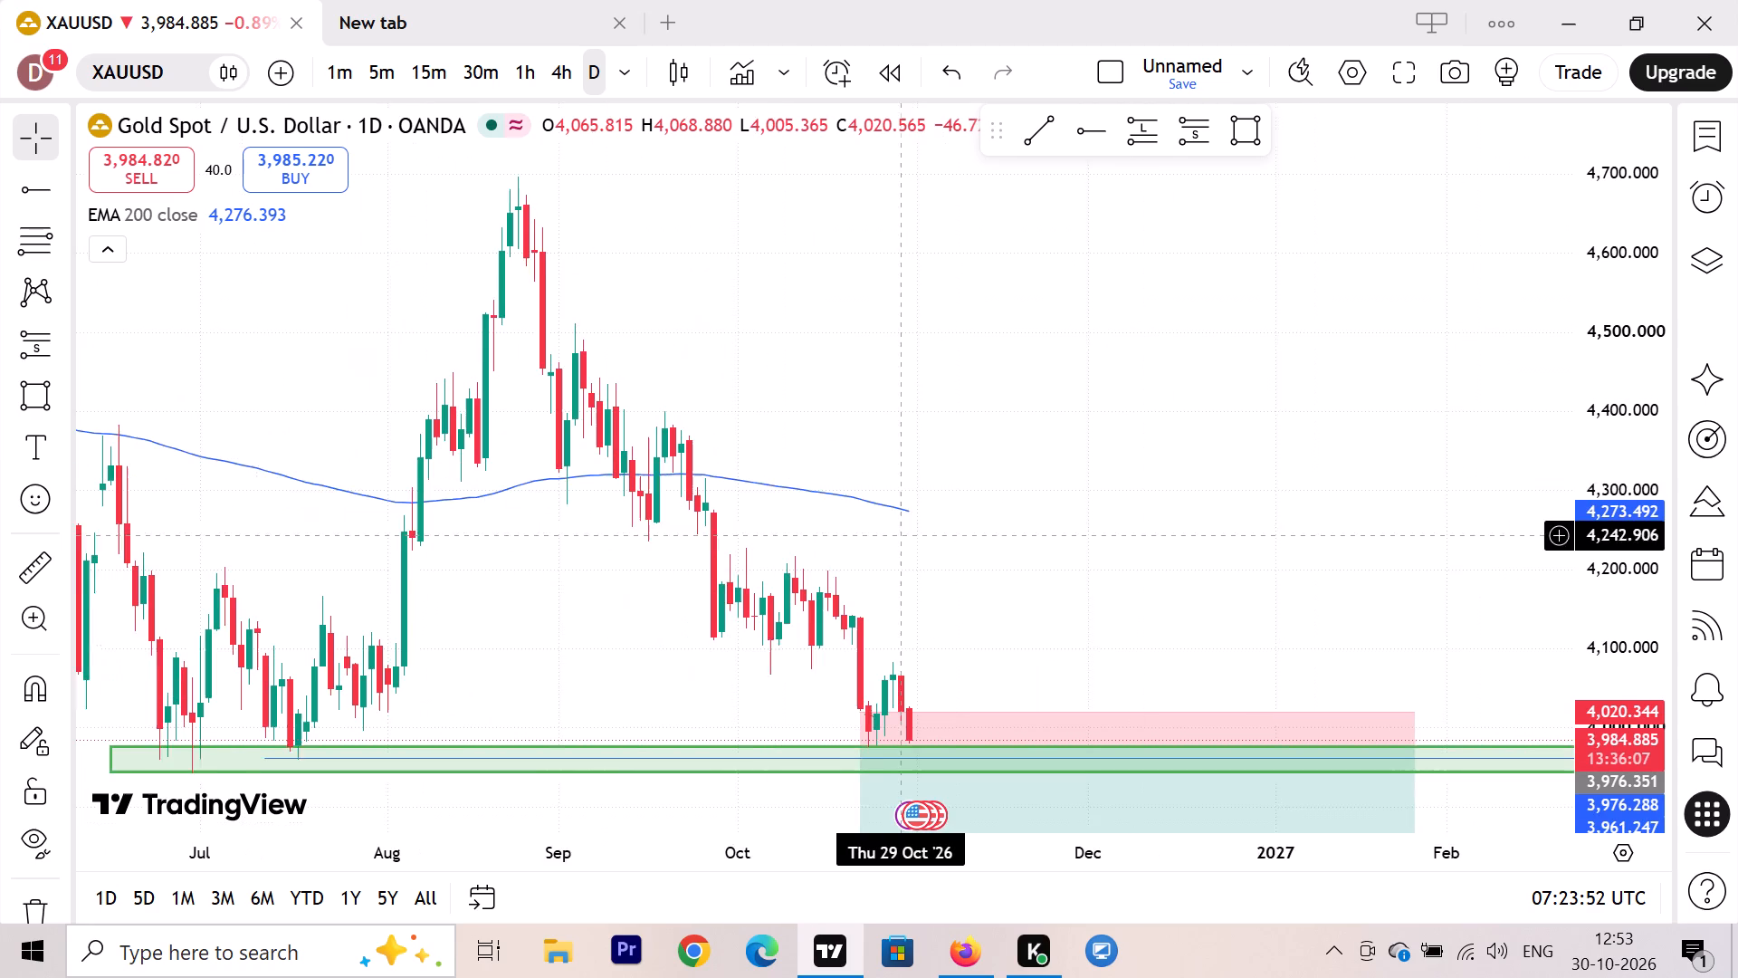
{"action": "left_click_drag", "start_coordinate": [904, 527], "coordinate": [911, 465]}
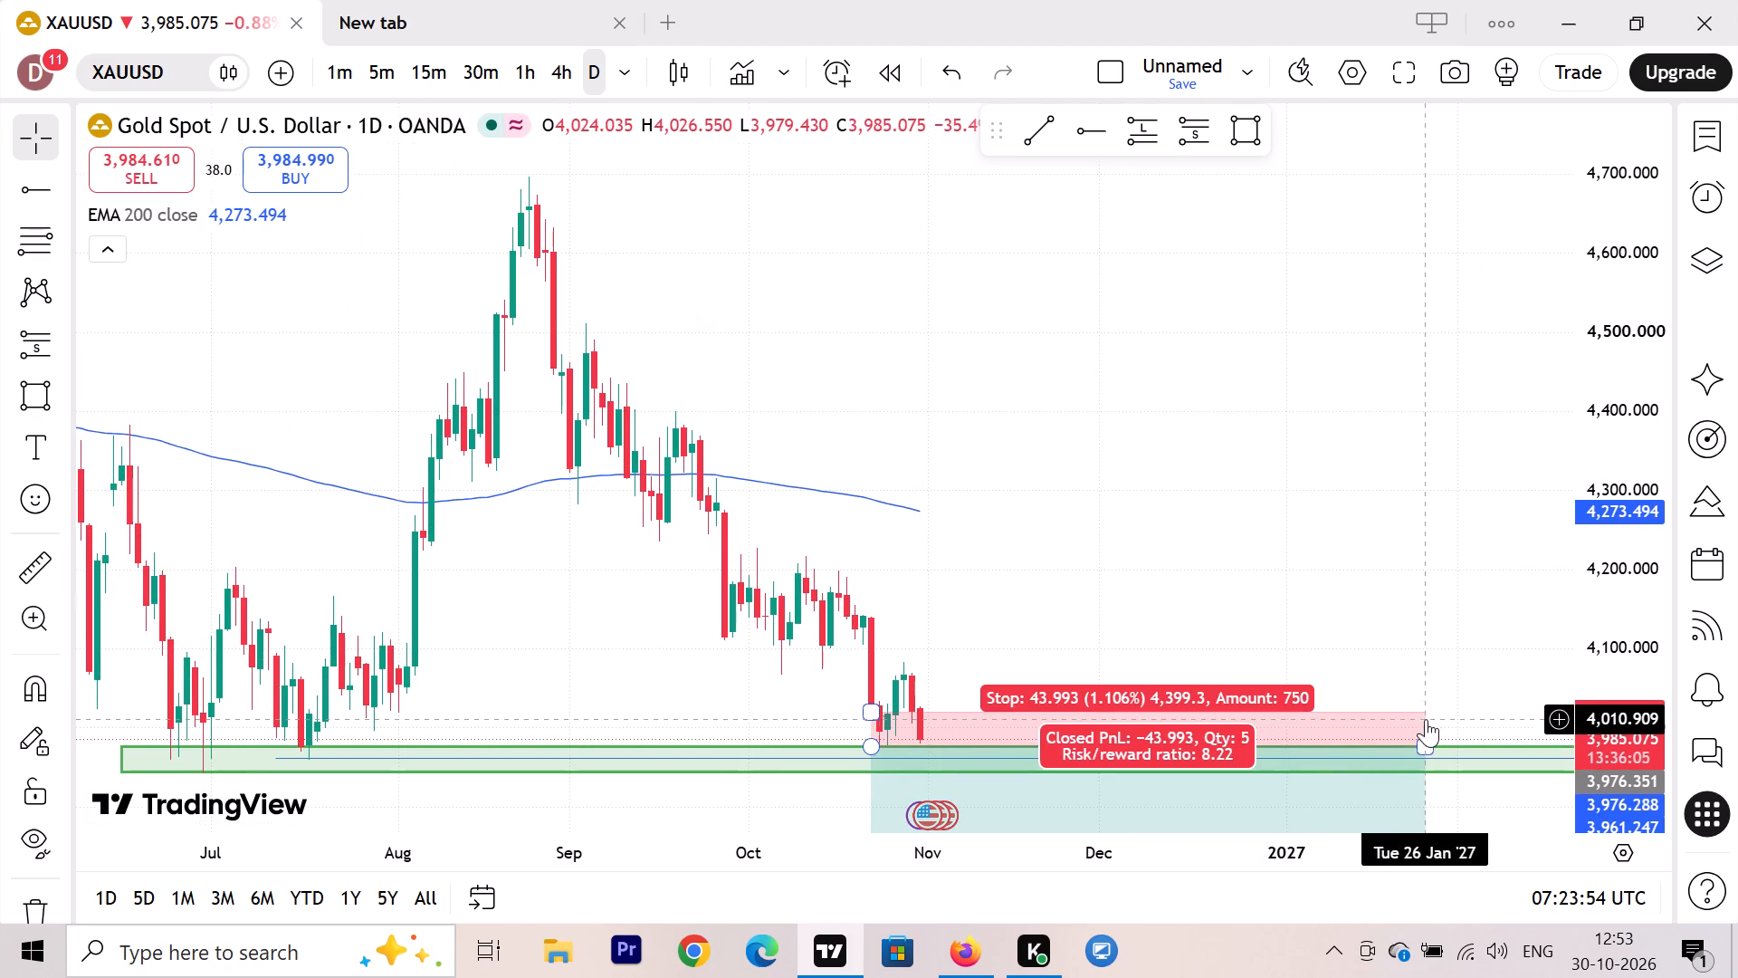
{"action": "left_click_drag", "start_coordinate": [1427, 744], "coordinate": [1071, 722]}
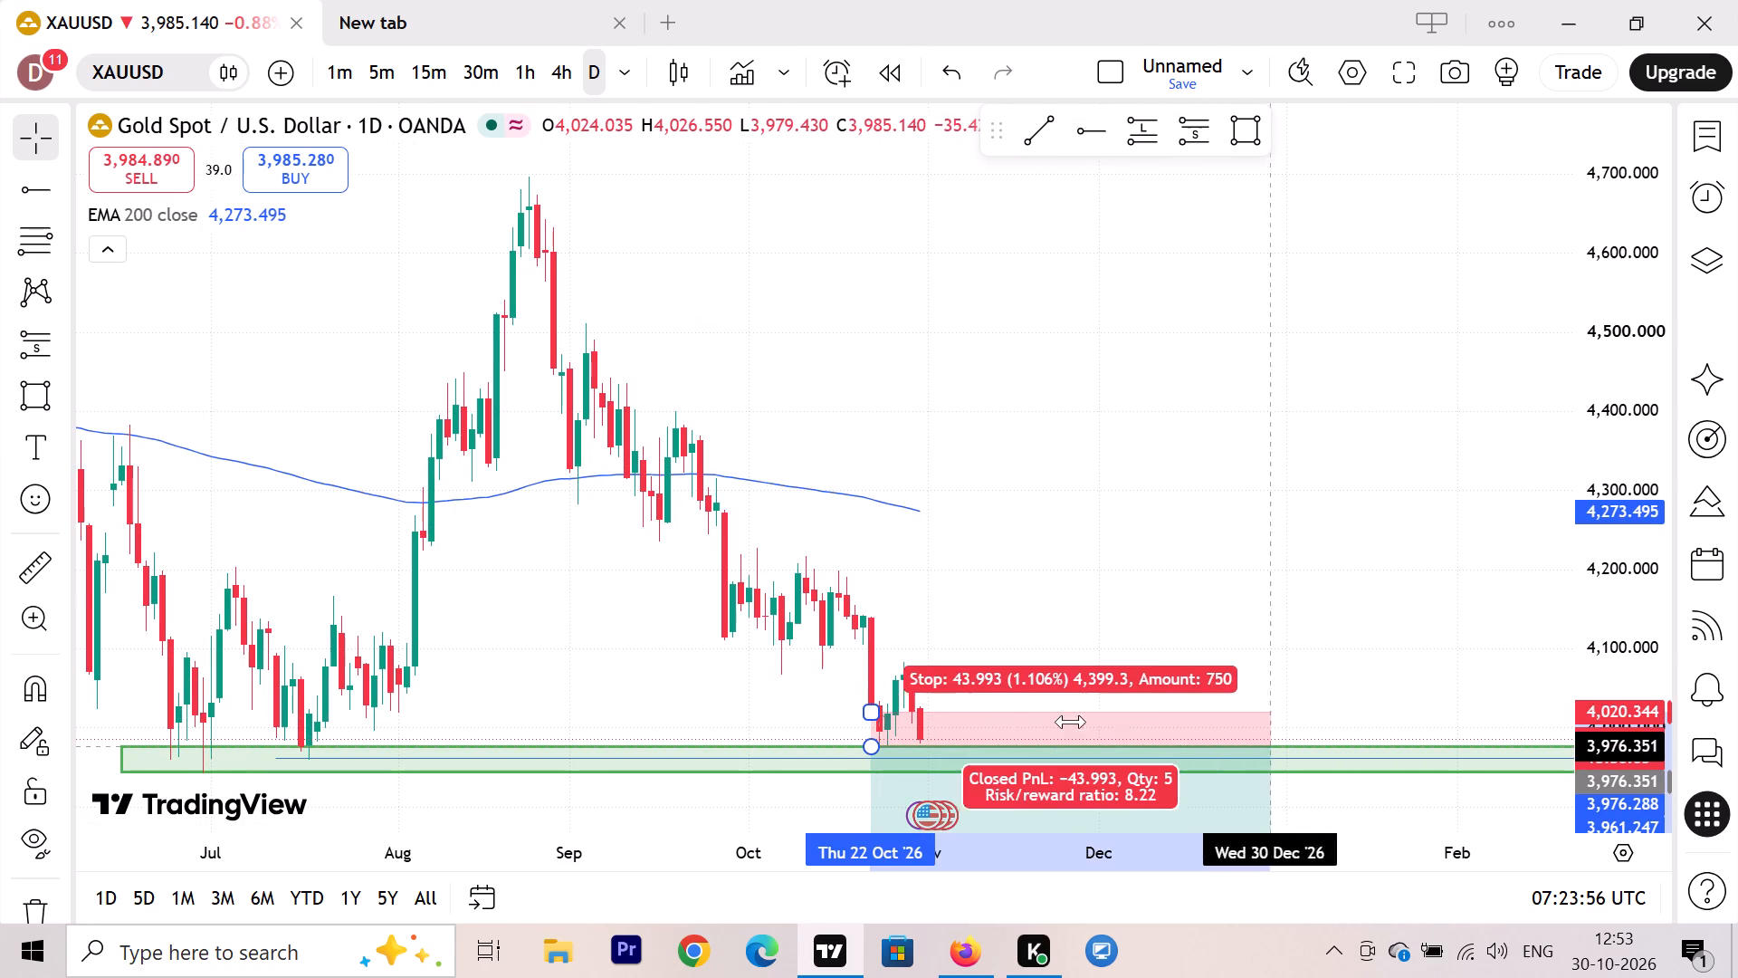
{"action": "left_click_drag", "start_coordinate": [1071, 722], "coordinate": [934, 721]}
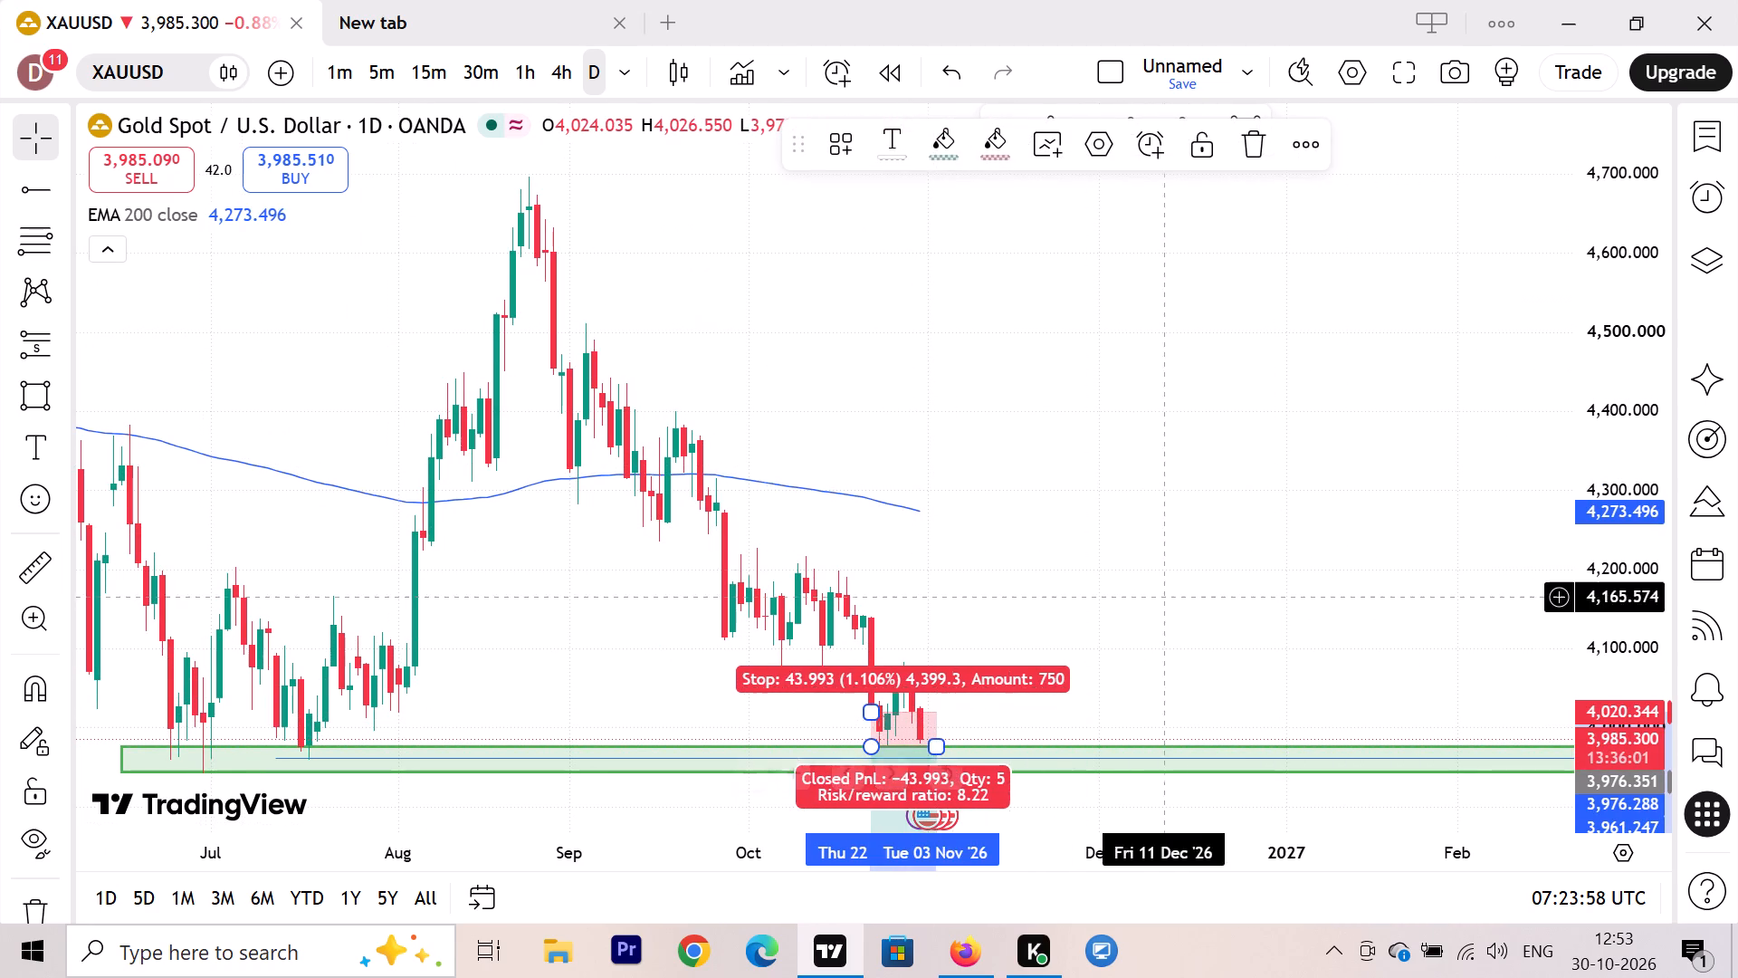
{"action": "left_click", "coordinate": [1184, 570]}
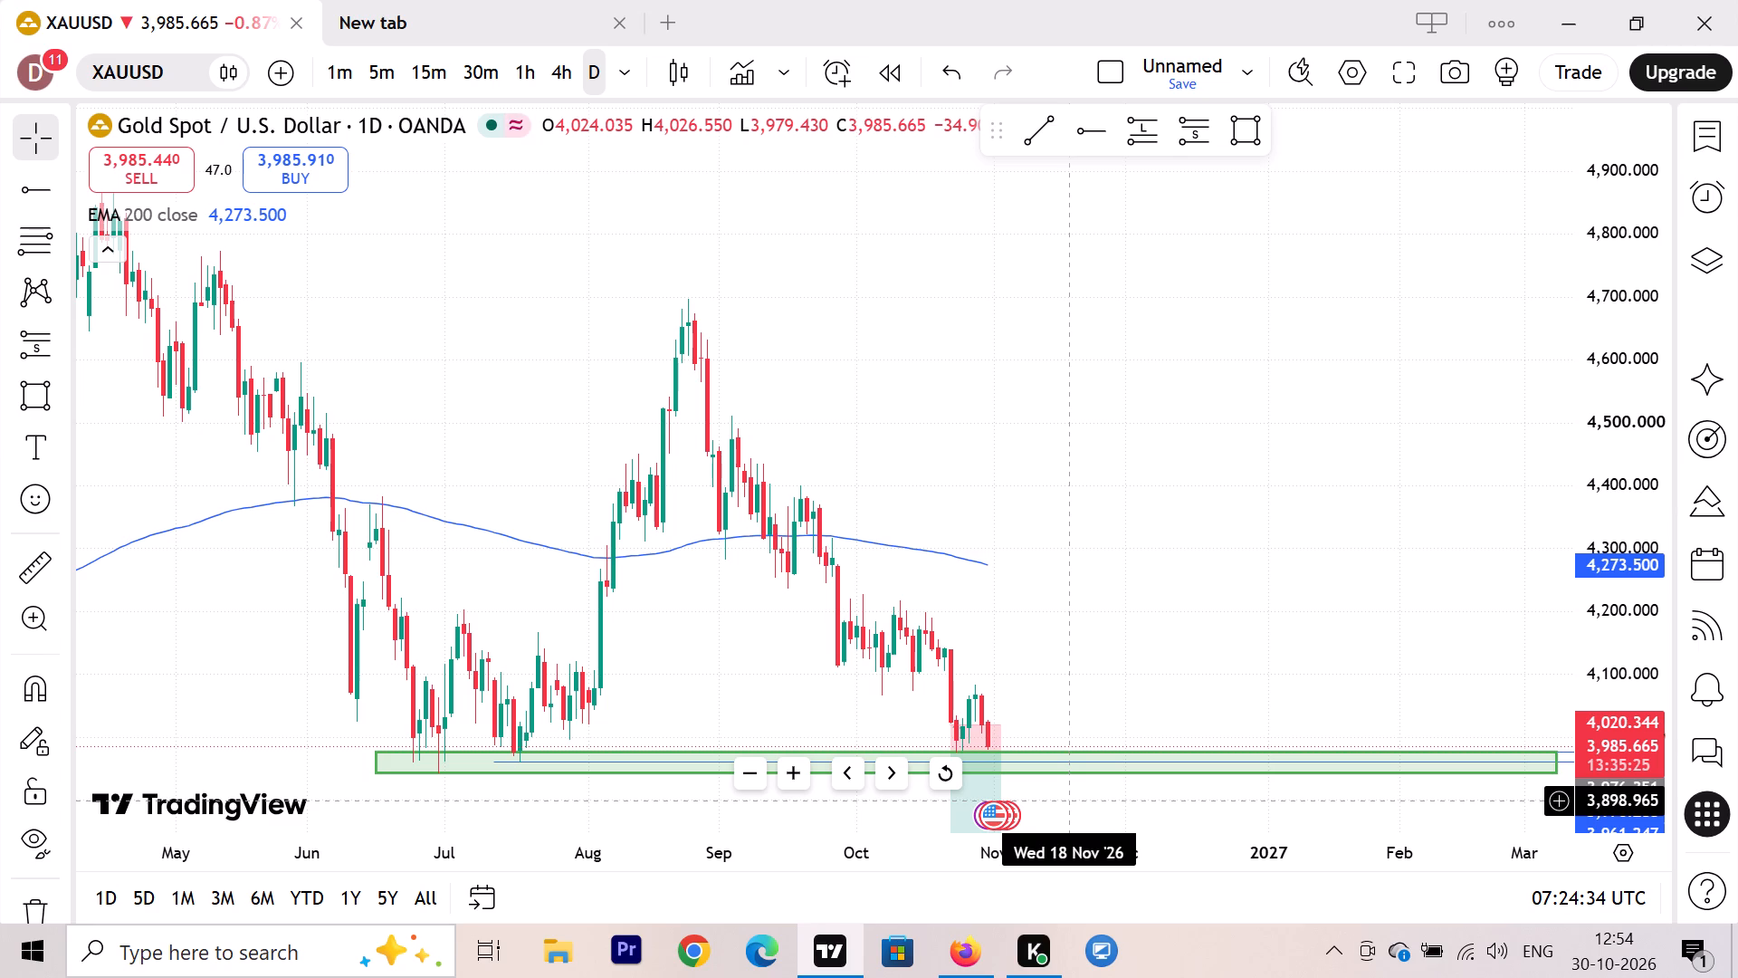
Lower the short position's stop level to about 4,001 on the daily chart.
{"action": "scroll", "coordinate": [1019, 650], "scroll_direction": "down", "scroll_amount": 5}
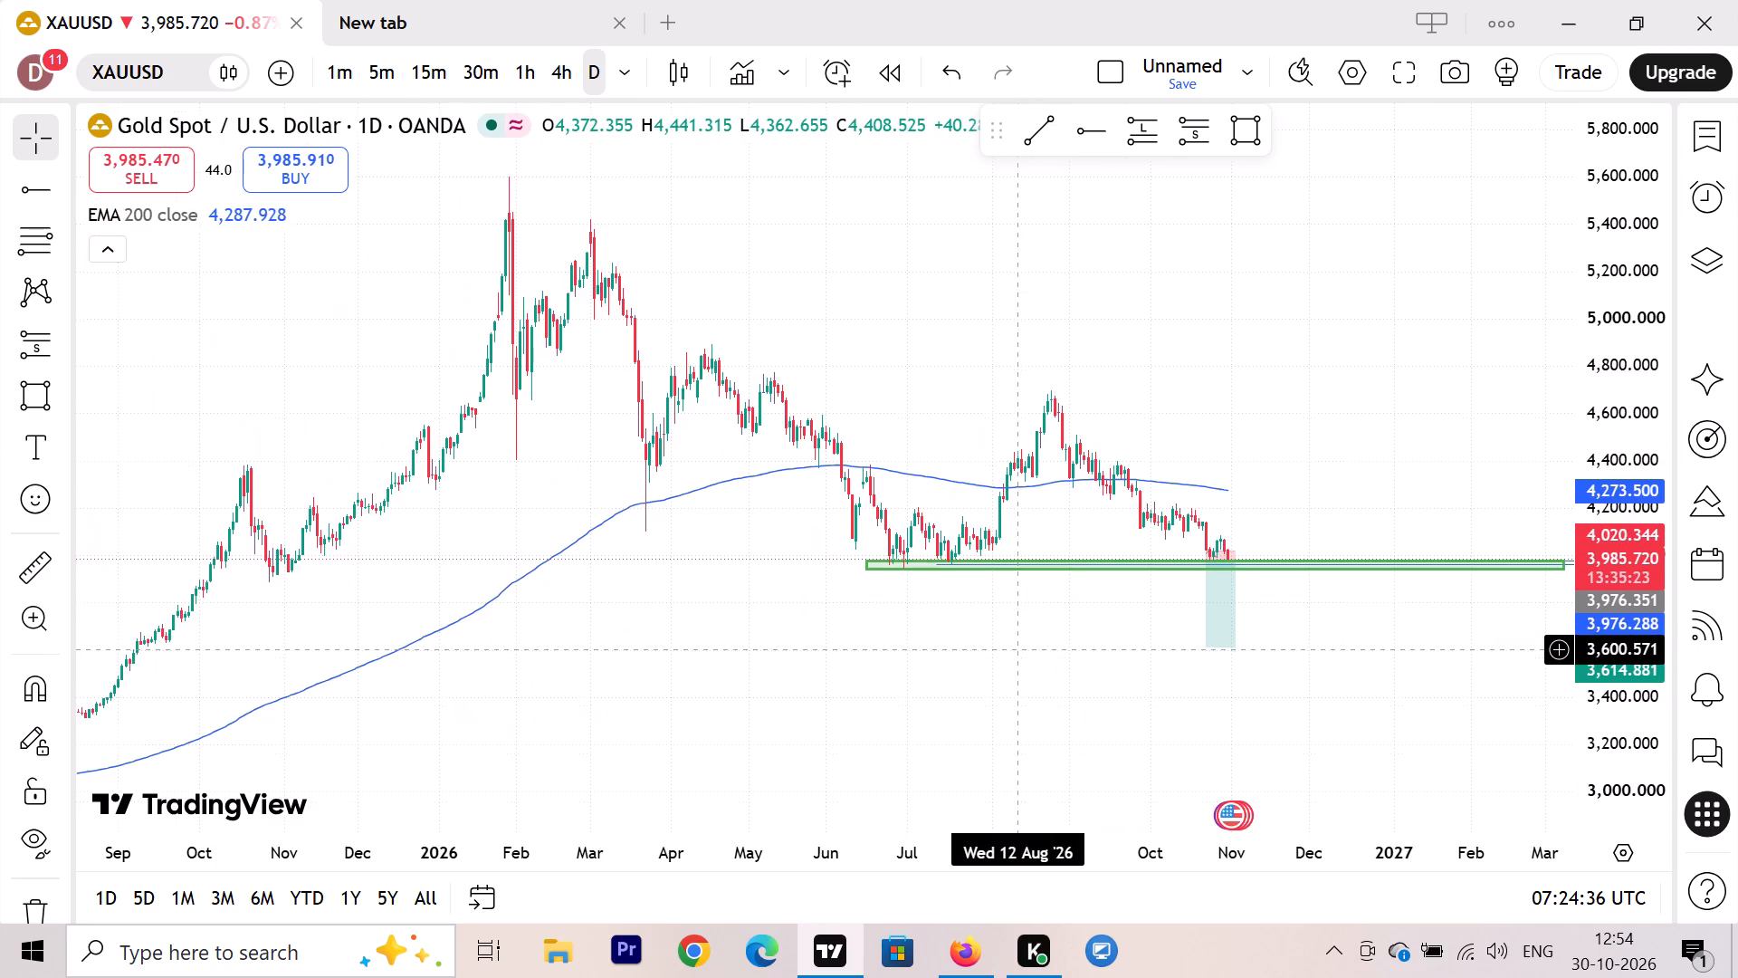
{"action": "scroll", "coordinate": [1303, 701], "scroll_direction": "up", "scroll_amount": 3}
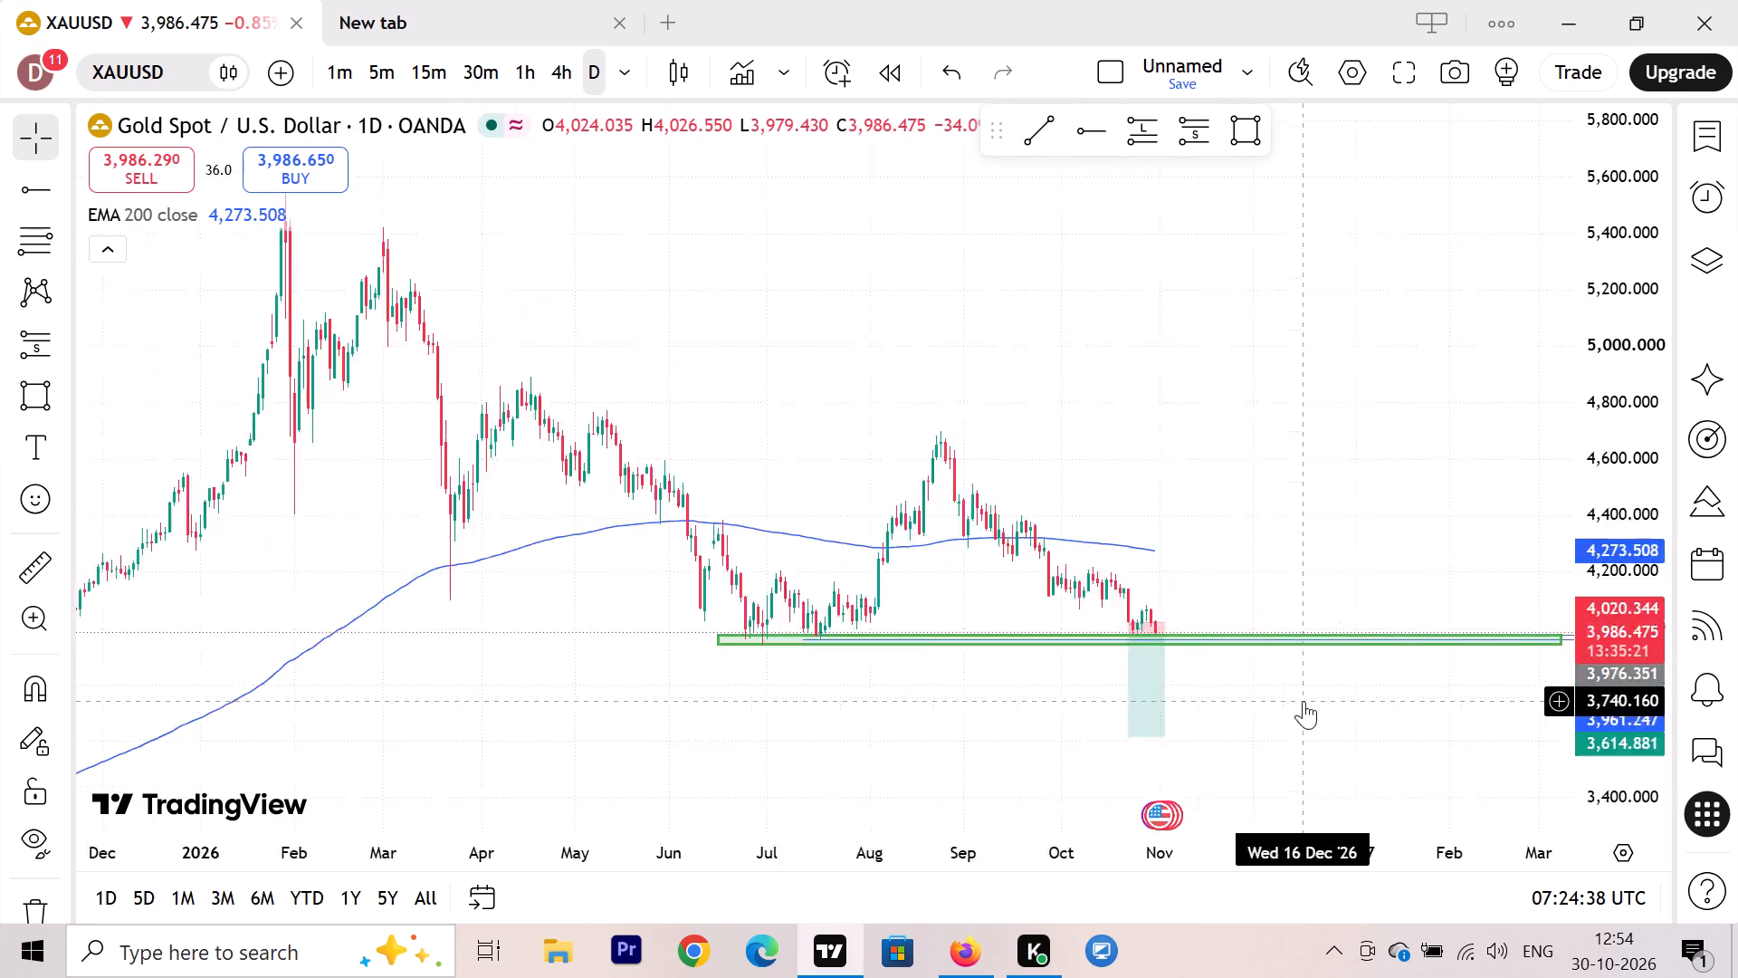
{"action": "scroll", "coordinate": [1303, 701], "scroll_direction": "up", "scroll_amount": 3}
{"action": "left_click_drag", "start_coordinate": [1057, 632], "coordinate": [1070, 543]}
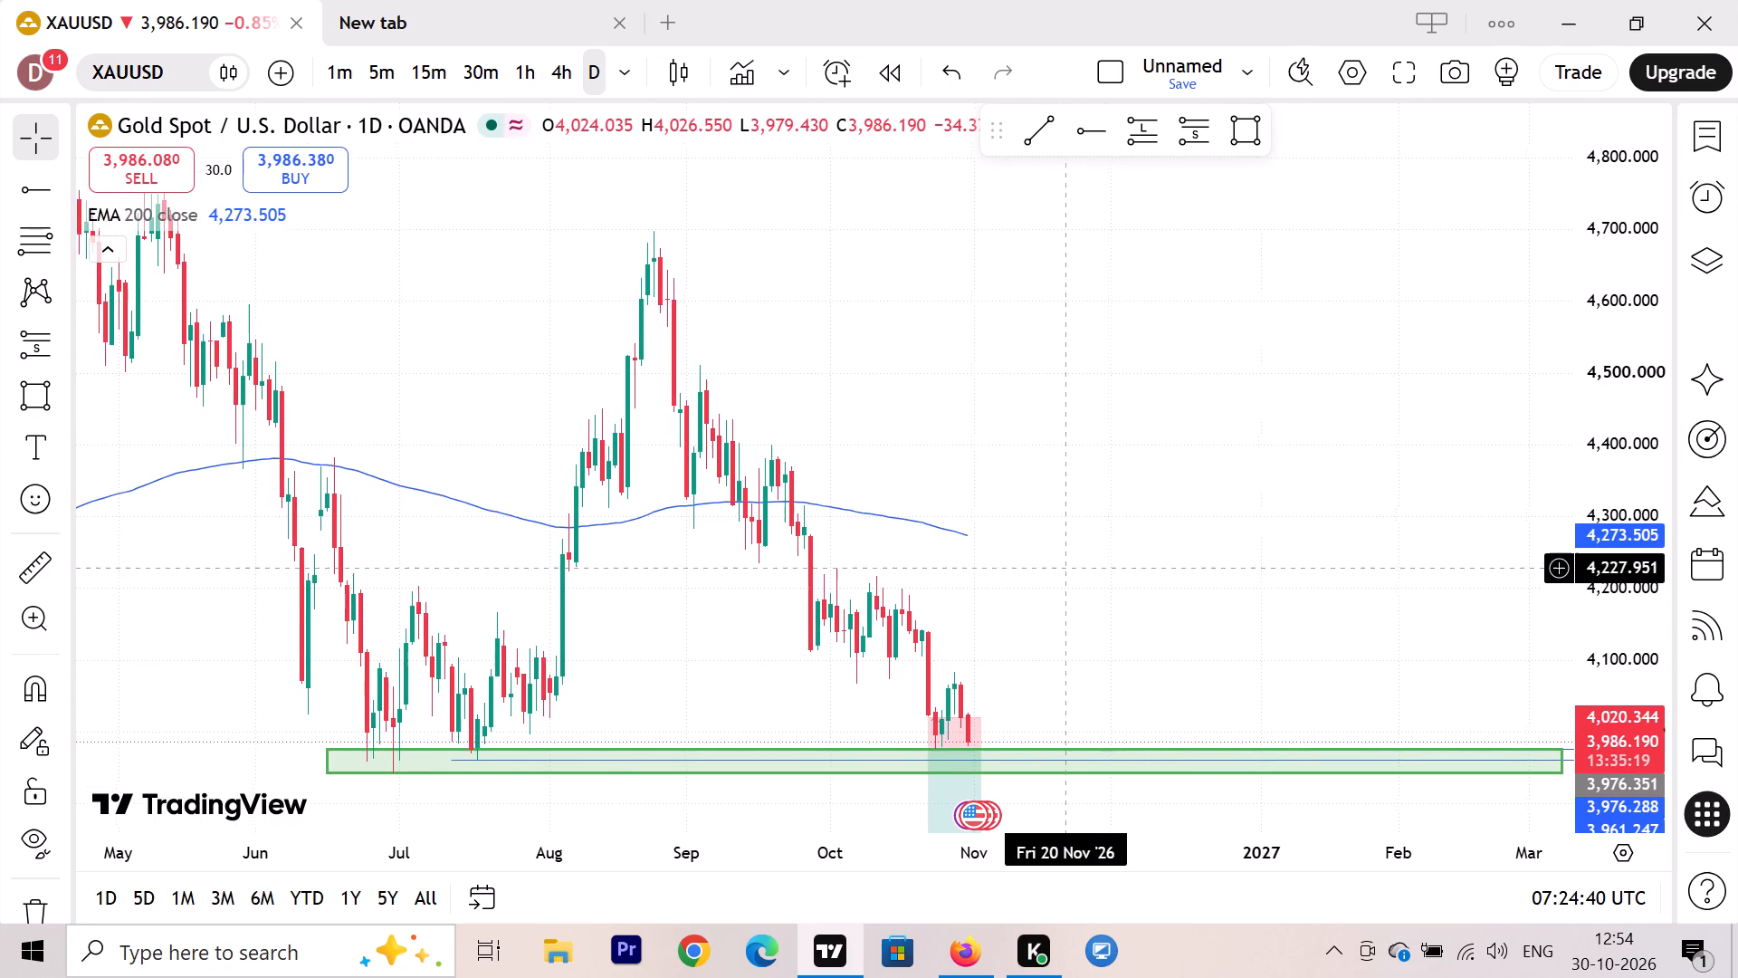
{"action": "left_click_drag", "start_coordinate": [1070, 543], "coordinate": [1073, 494]}
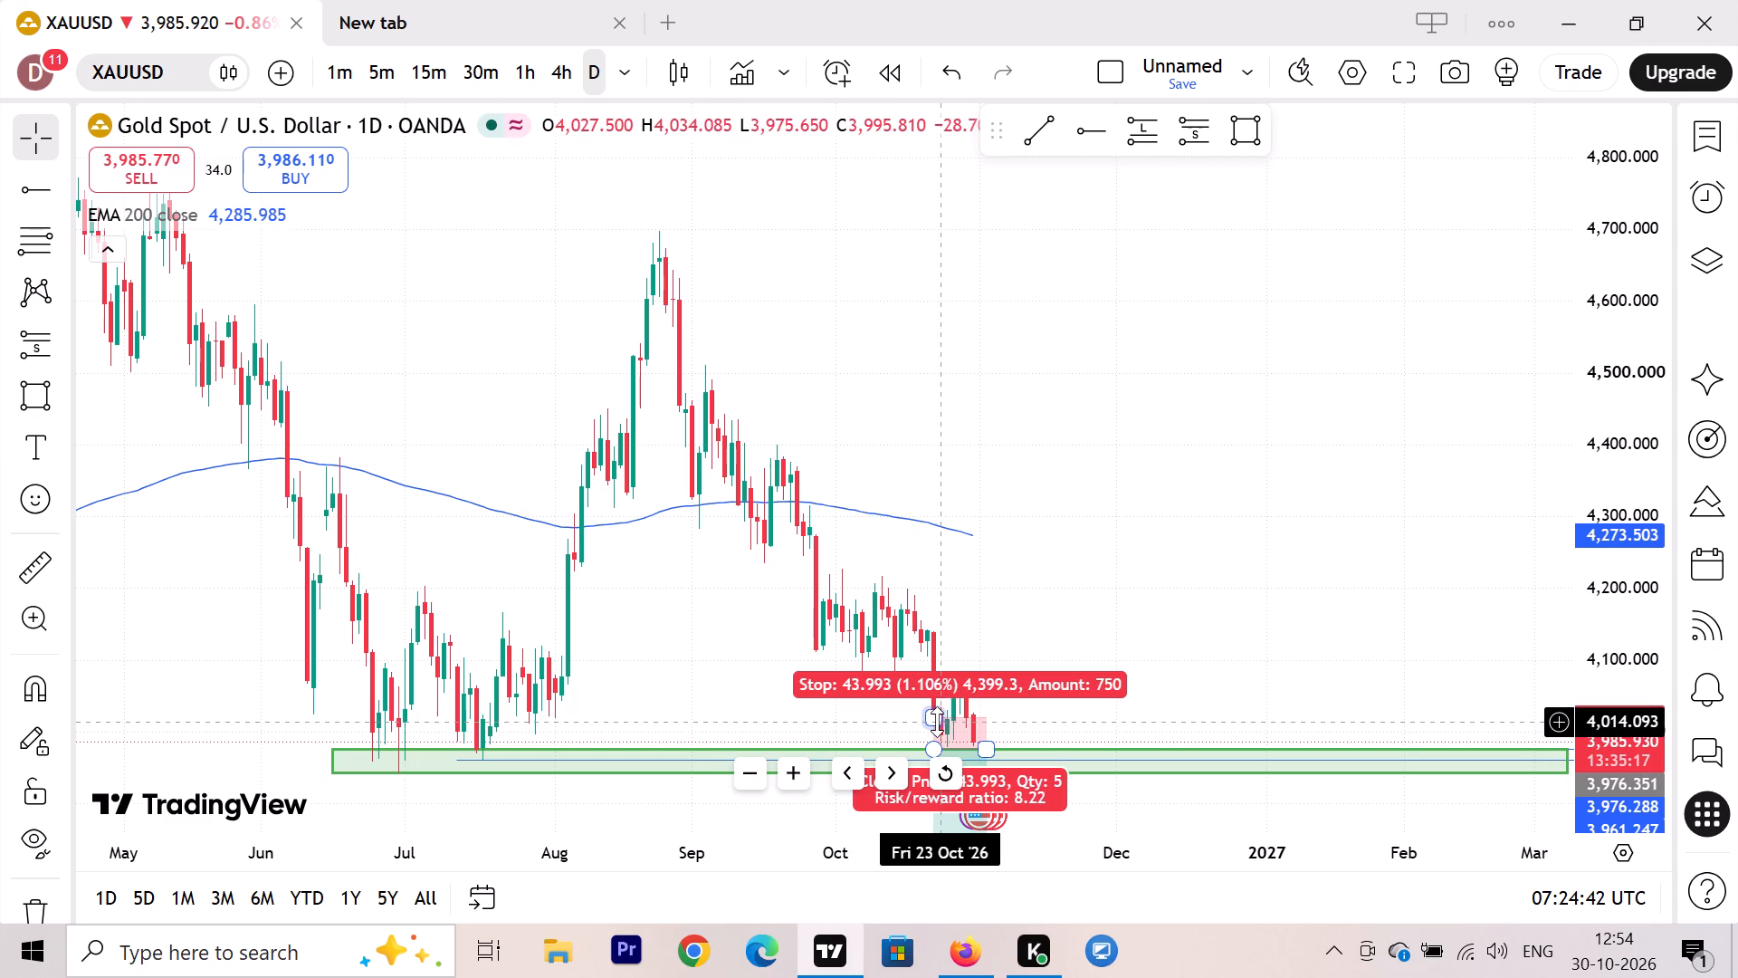
{"action": "left_click_drag", "start_coordinate": [936, 720], "coordinate": [929, 732]}
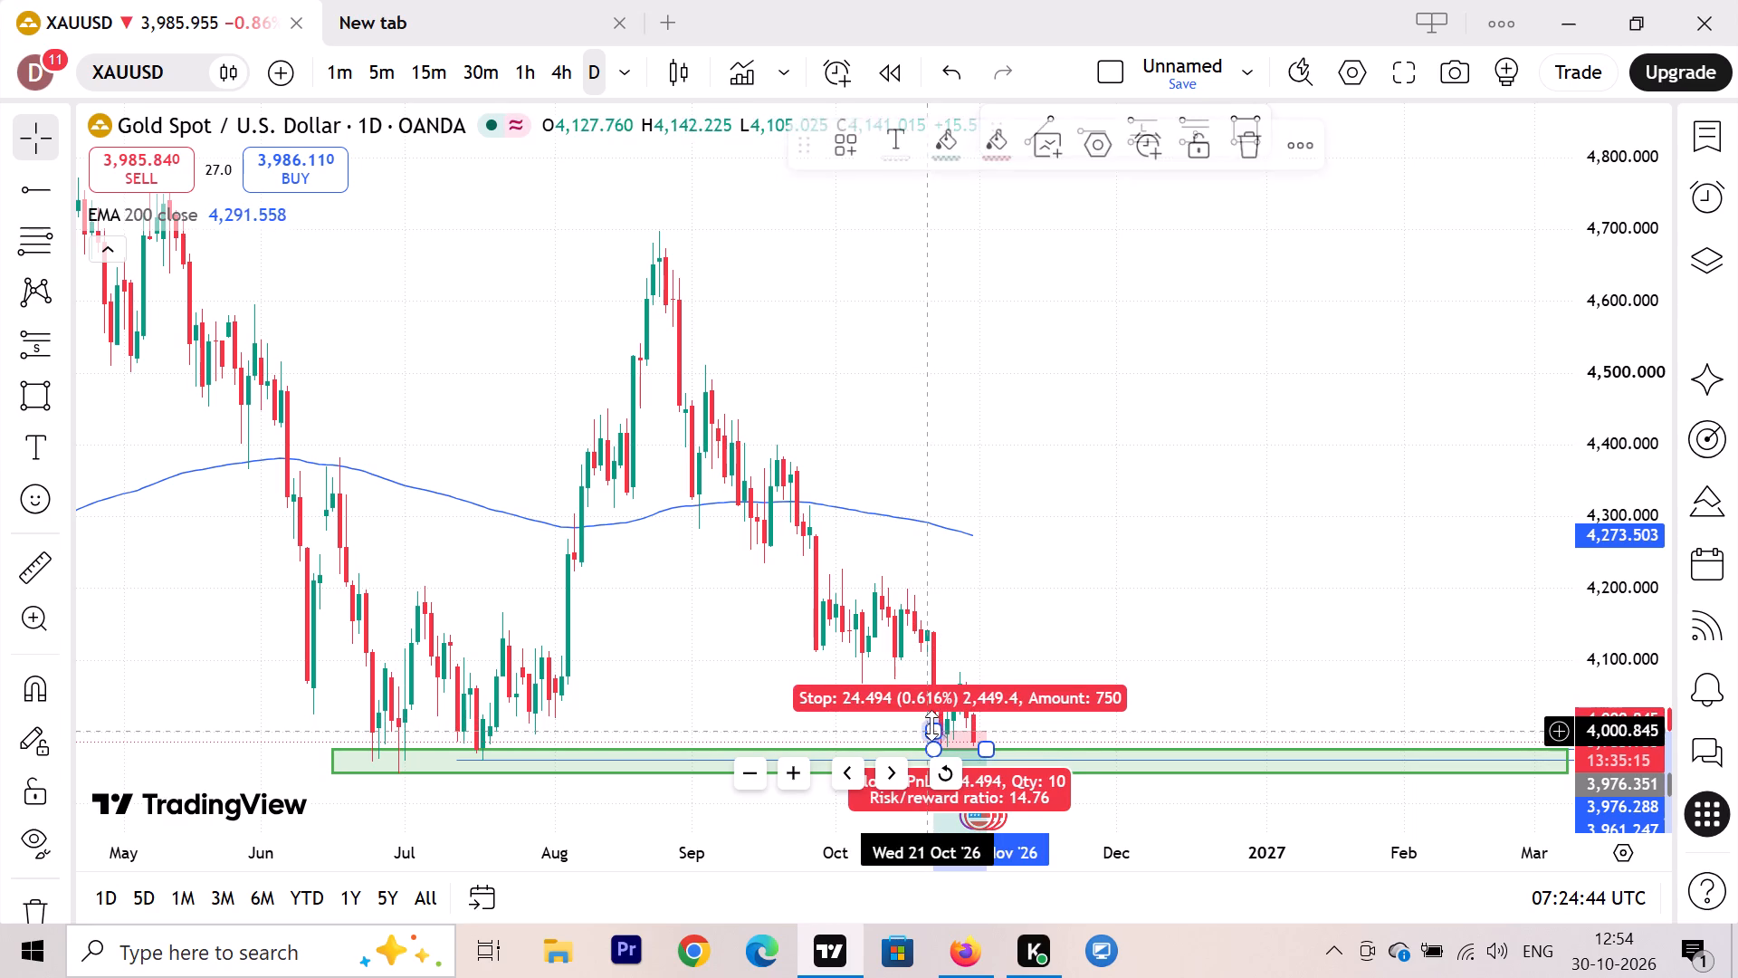
{"action": "left_click", "coordinate": [1101, 570]}
On the 1-minute chart, measure the 29 October price rise from about 4,016 up to about 4,038, then clear the measurement.
{"action": "left_click", "coordinate": [326, 83]}
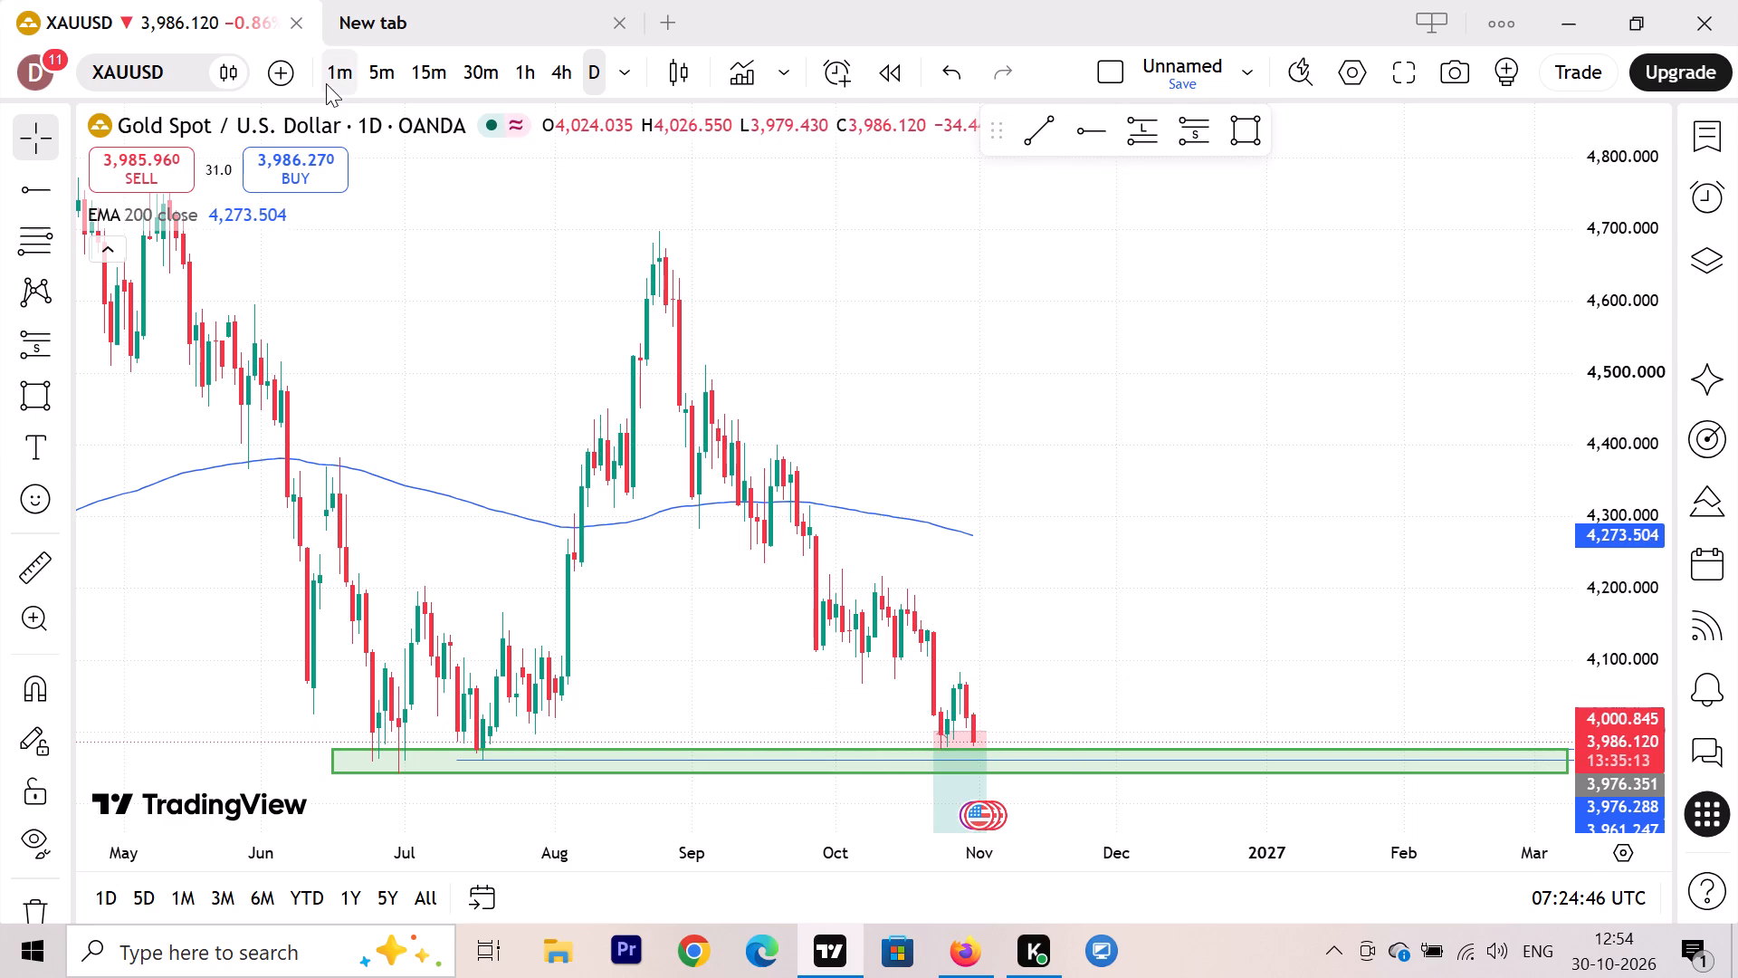
{"action": "scroll", "coordinate": [736, 492], "scroll_direction": "down", "scroll_amount": 12}
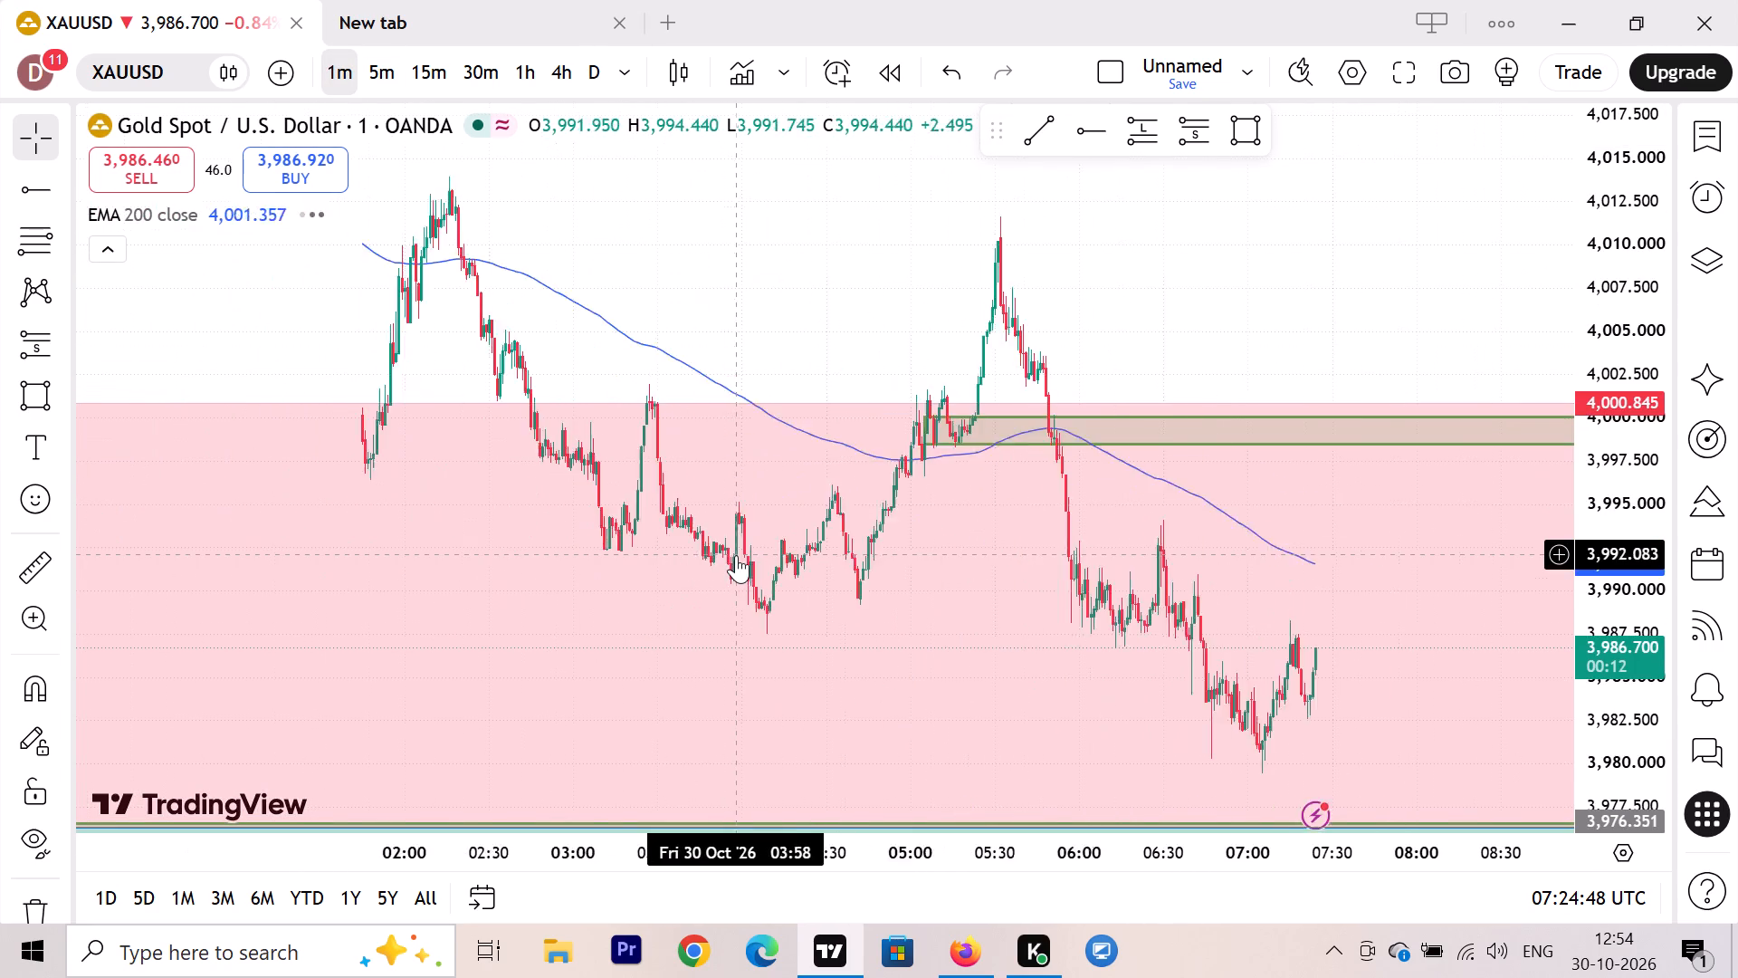
{"action": "scroll", "coordinate": [736, 555], "scroll_direction": "down", "scroll_amount": 20}
{"action": "scroll", "coordinate": [736, 555], "scroll_direction": "down", "scroll_amount": 12}
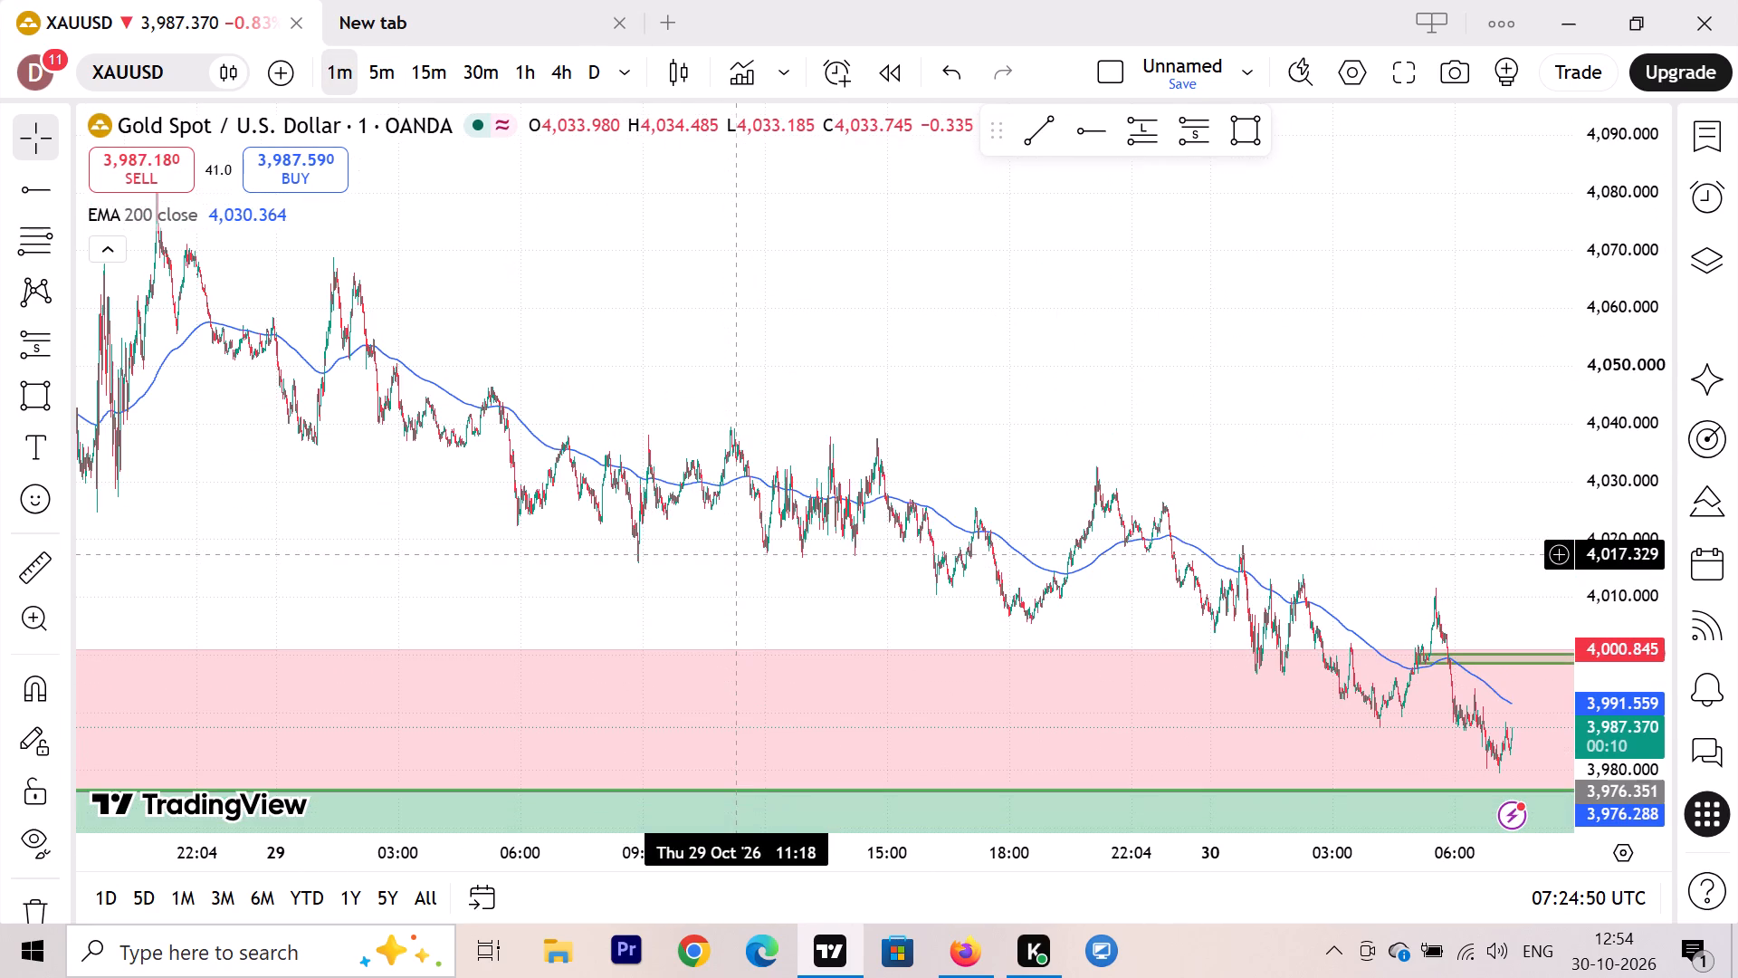
{"action": "scroll", "coordinate": [736, 555], "scroll_direction": "down", "scroll_amount": 17}
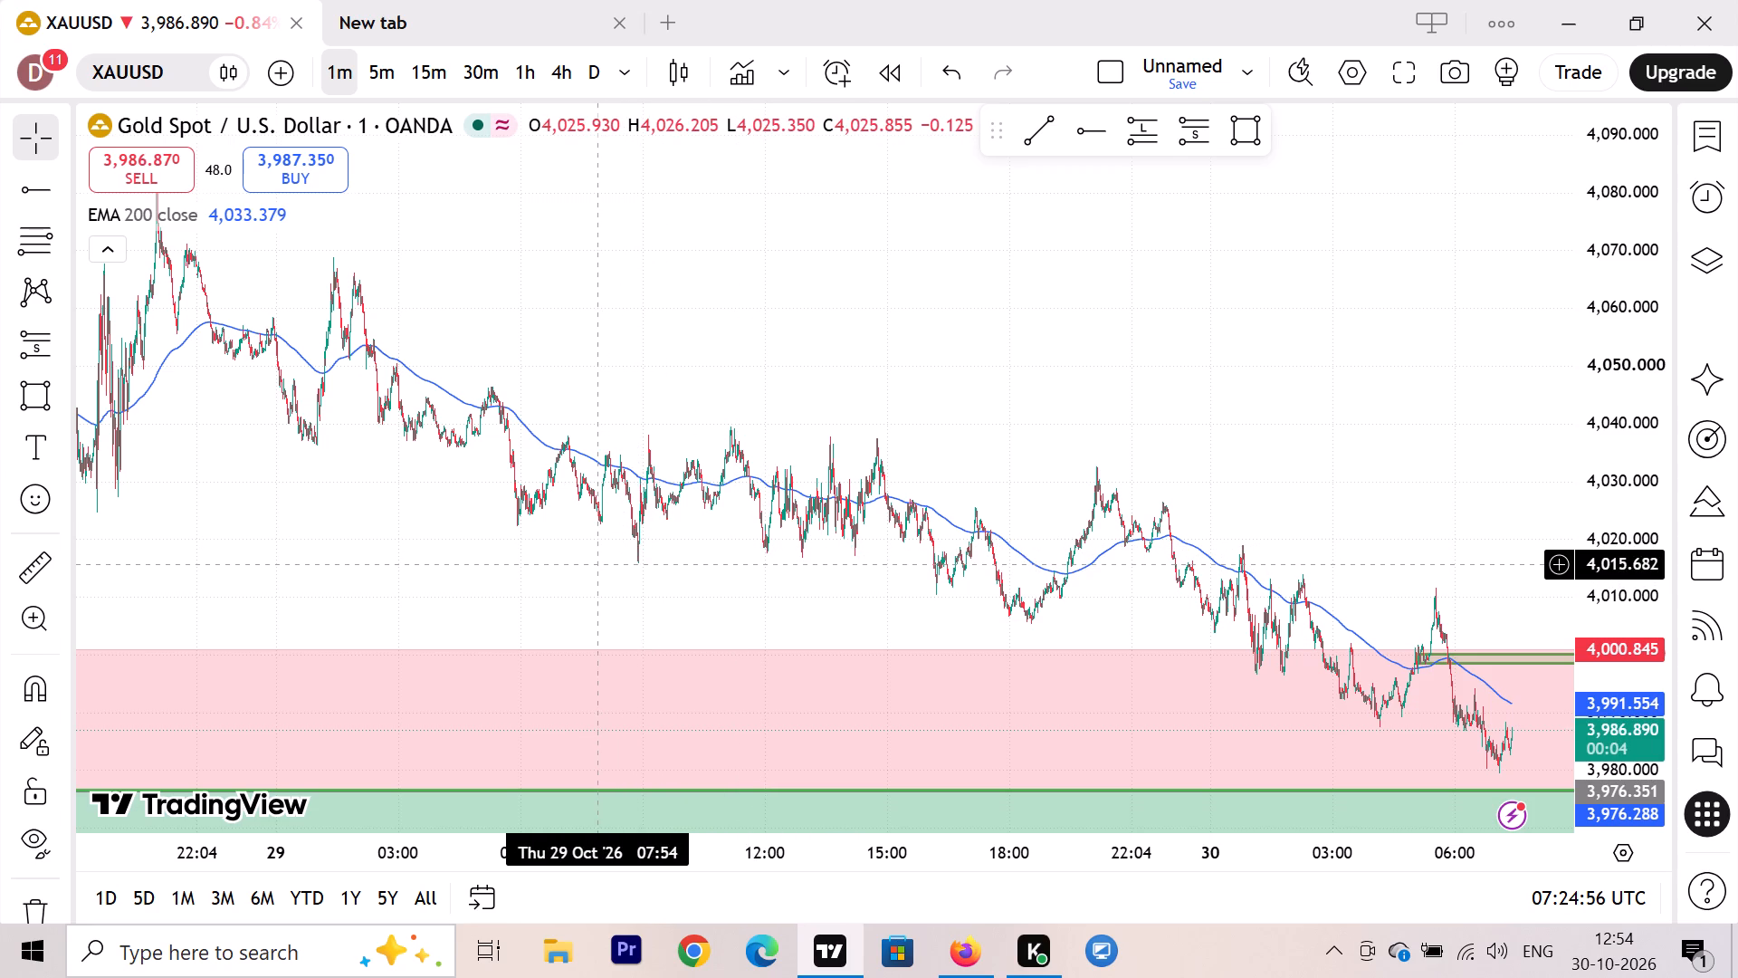
{"action": "left_click", "coordinate": [18, 573]}
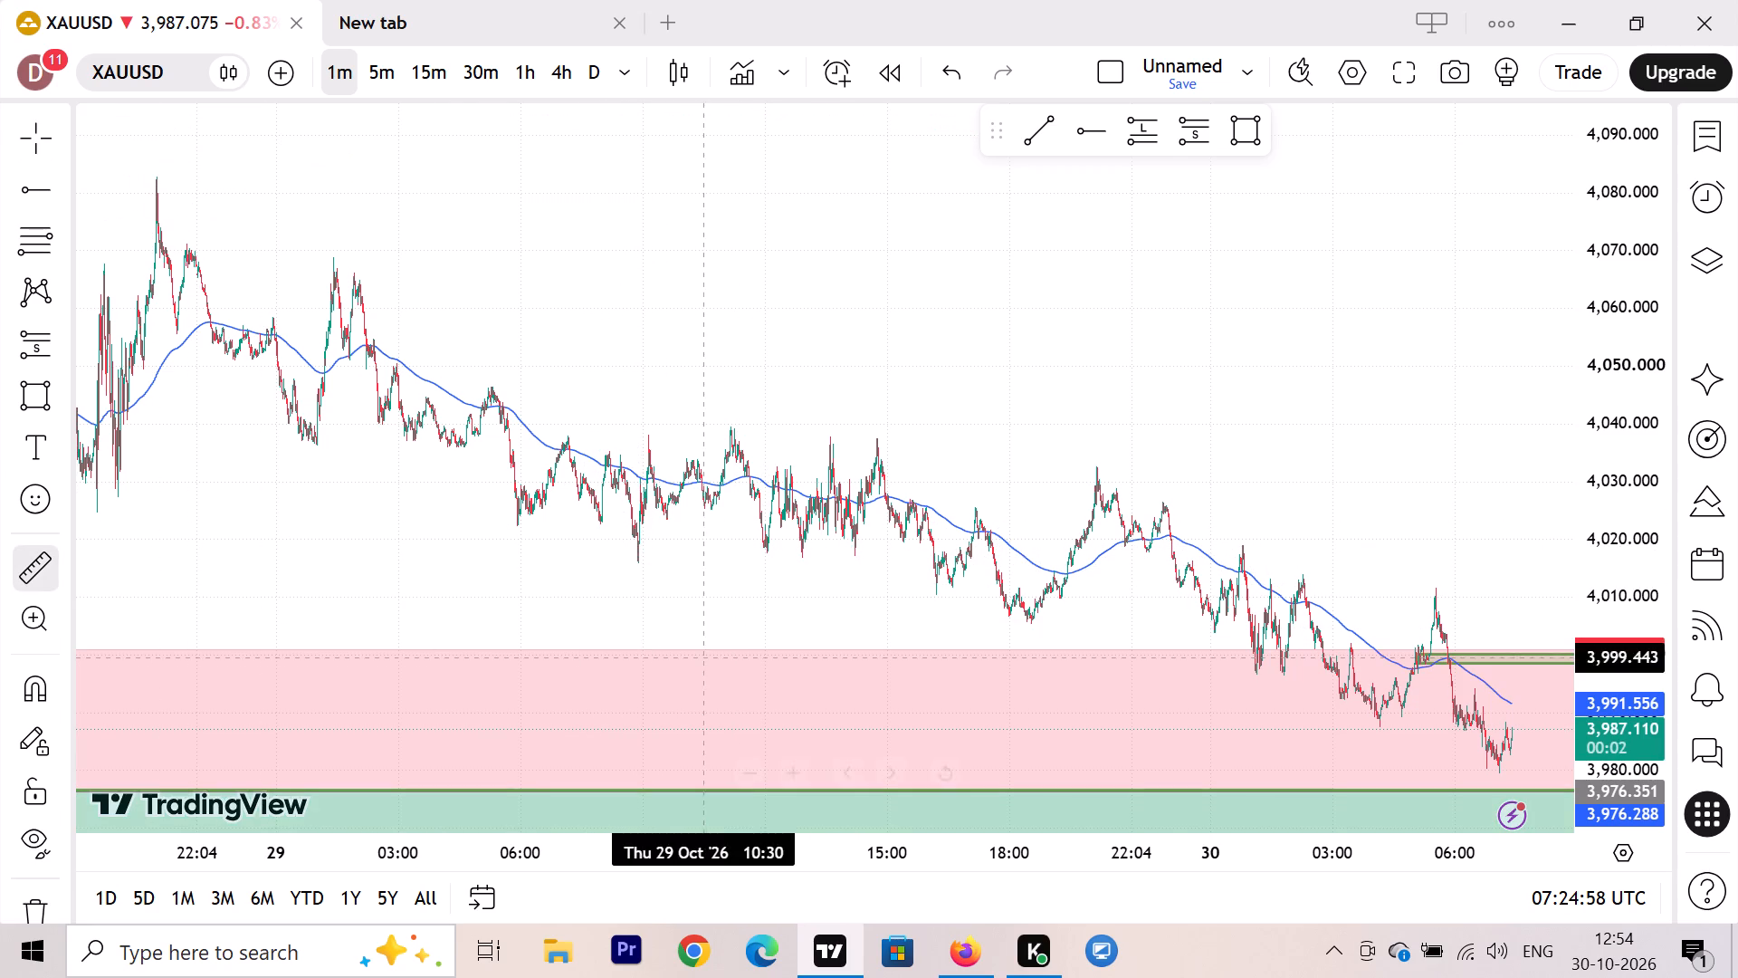
{"action": "left_click", "coordinate": [596, 561]}
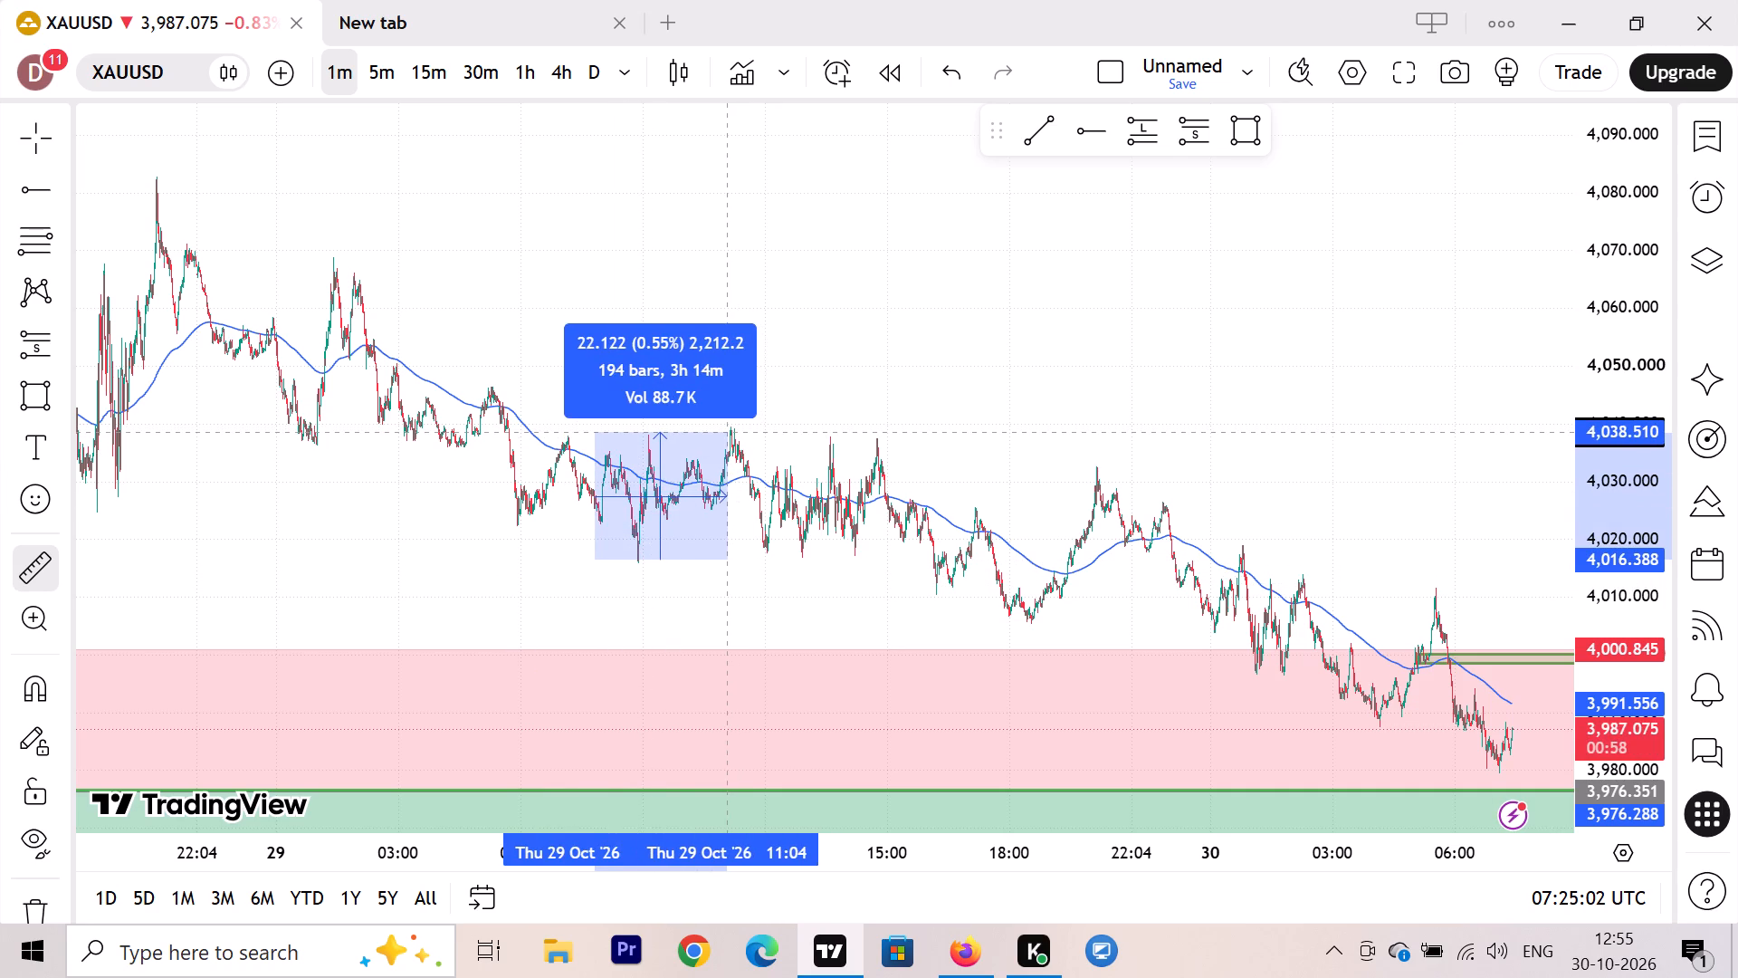
{"action": "left_click", "coordinate": [652, 436]}
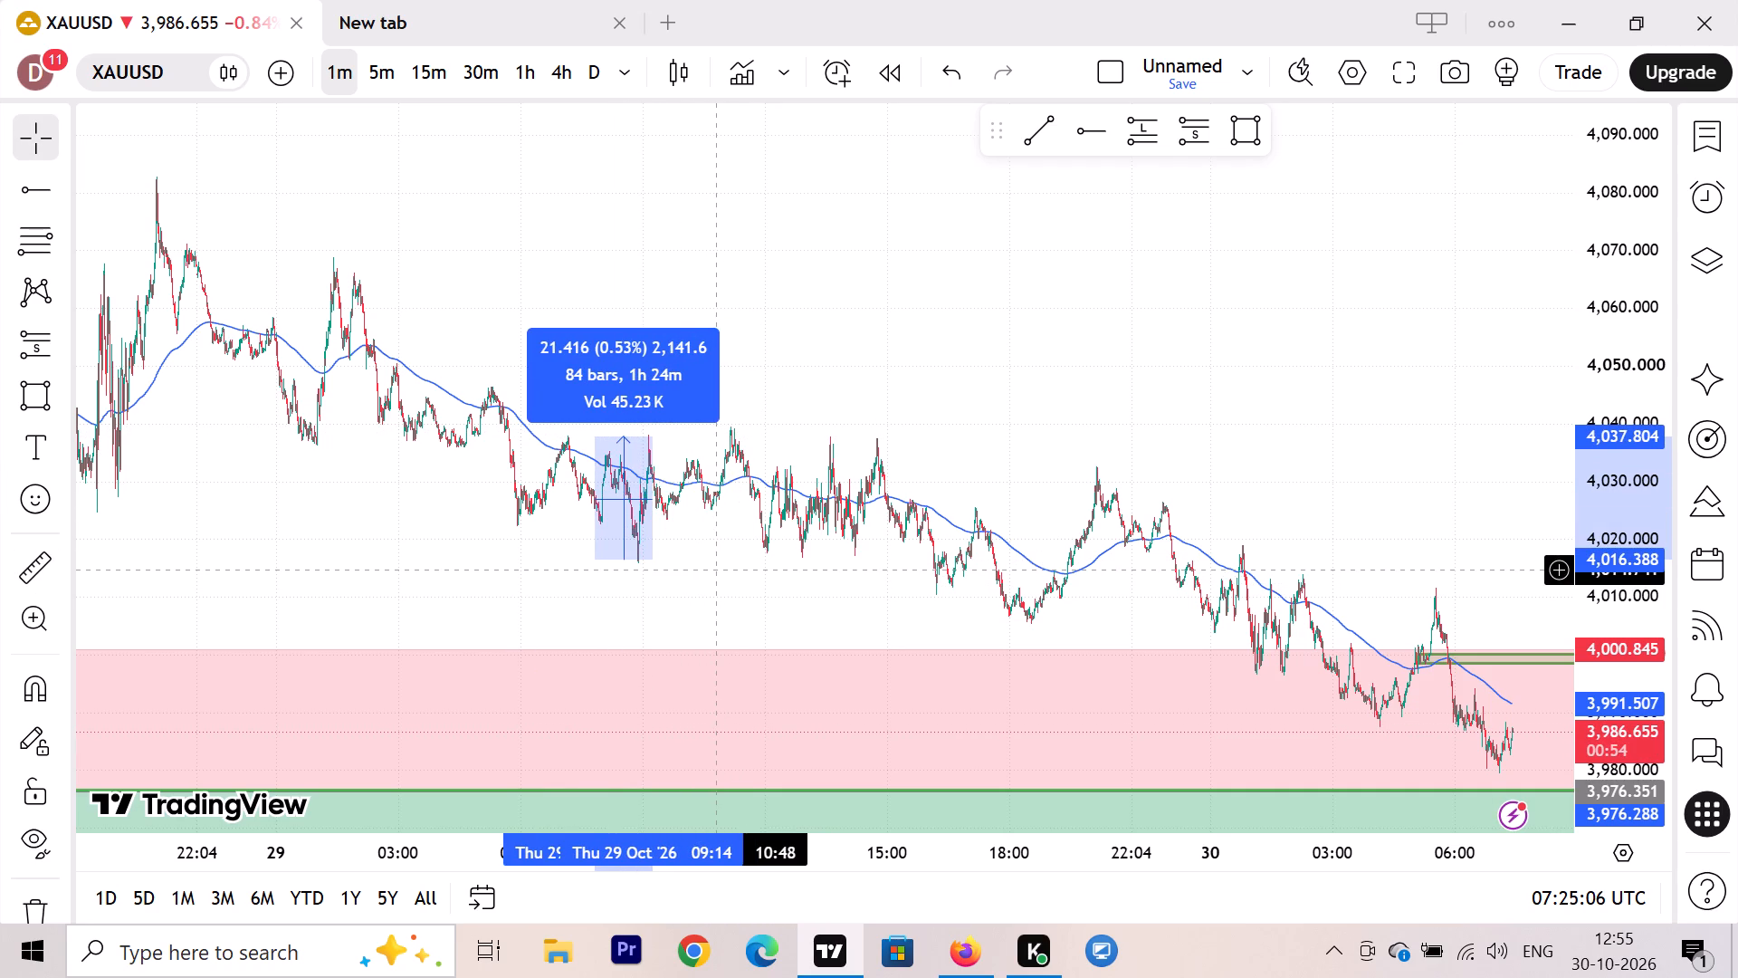
{"action": "left_click", "coordinate": [708, 590]}
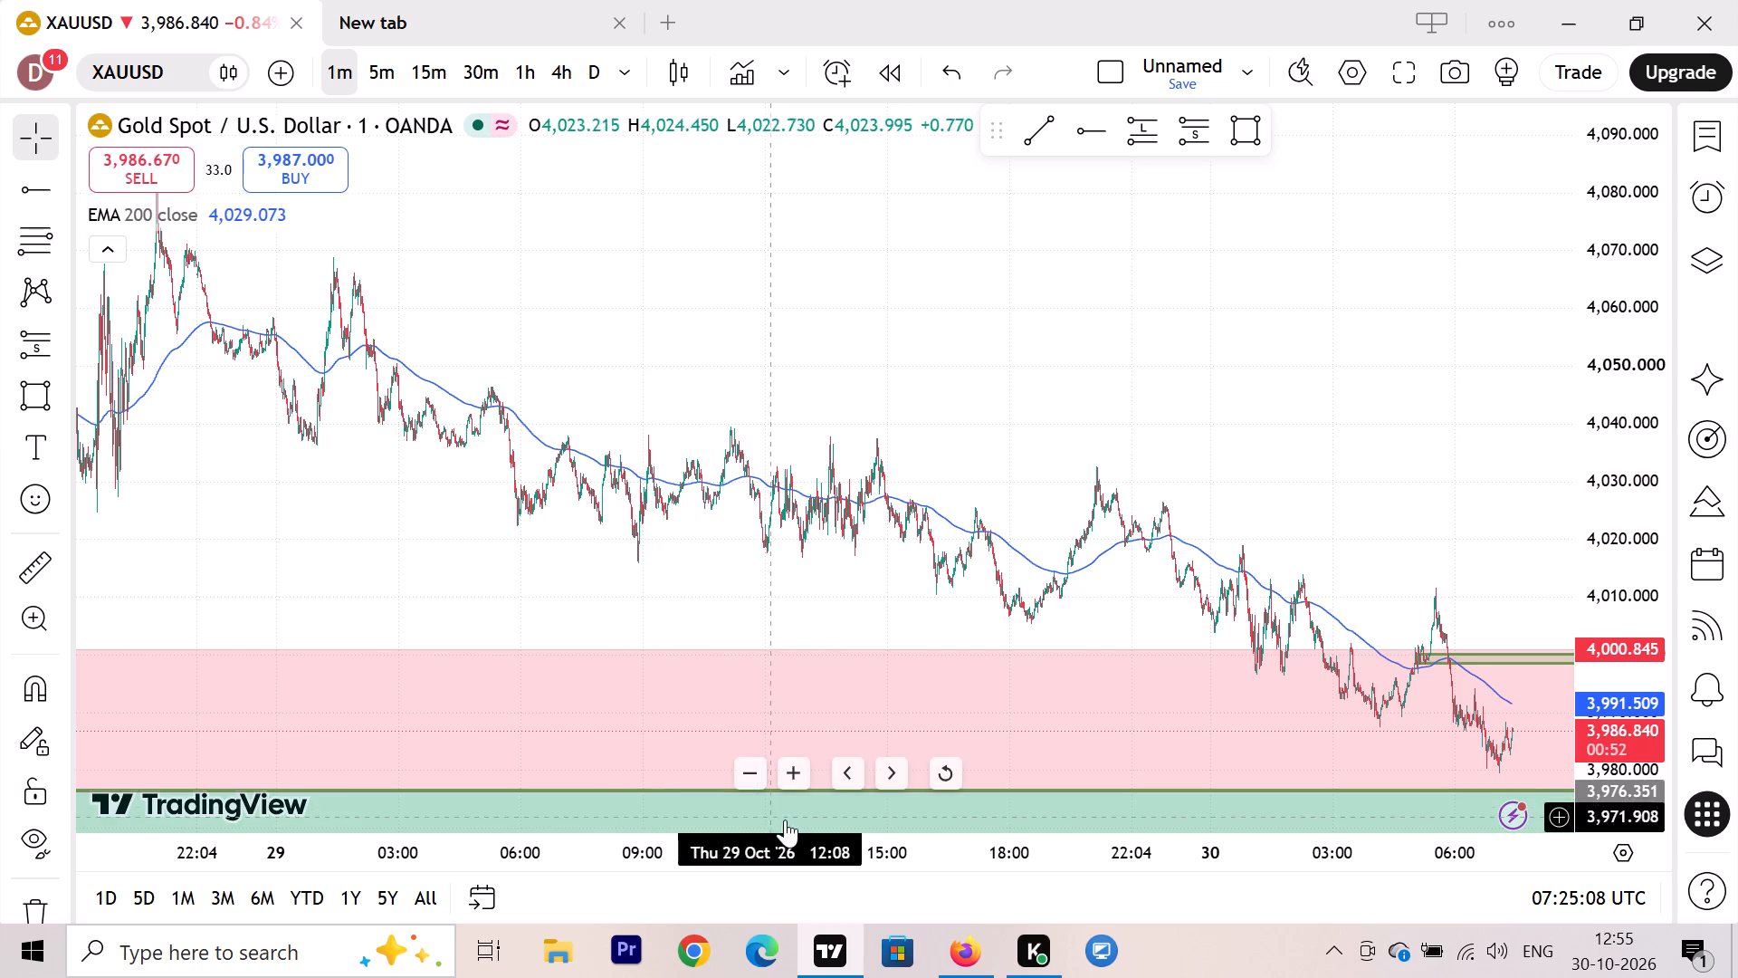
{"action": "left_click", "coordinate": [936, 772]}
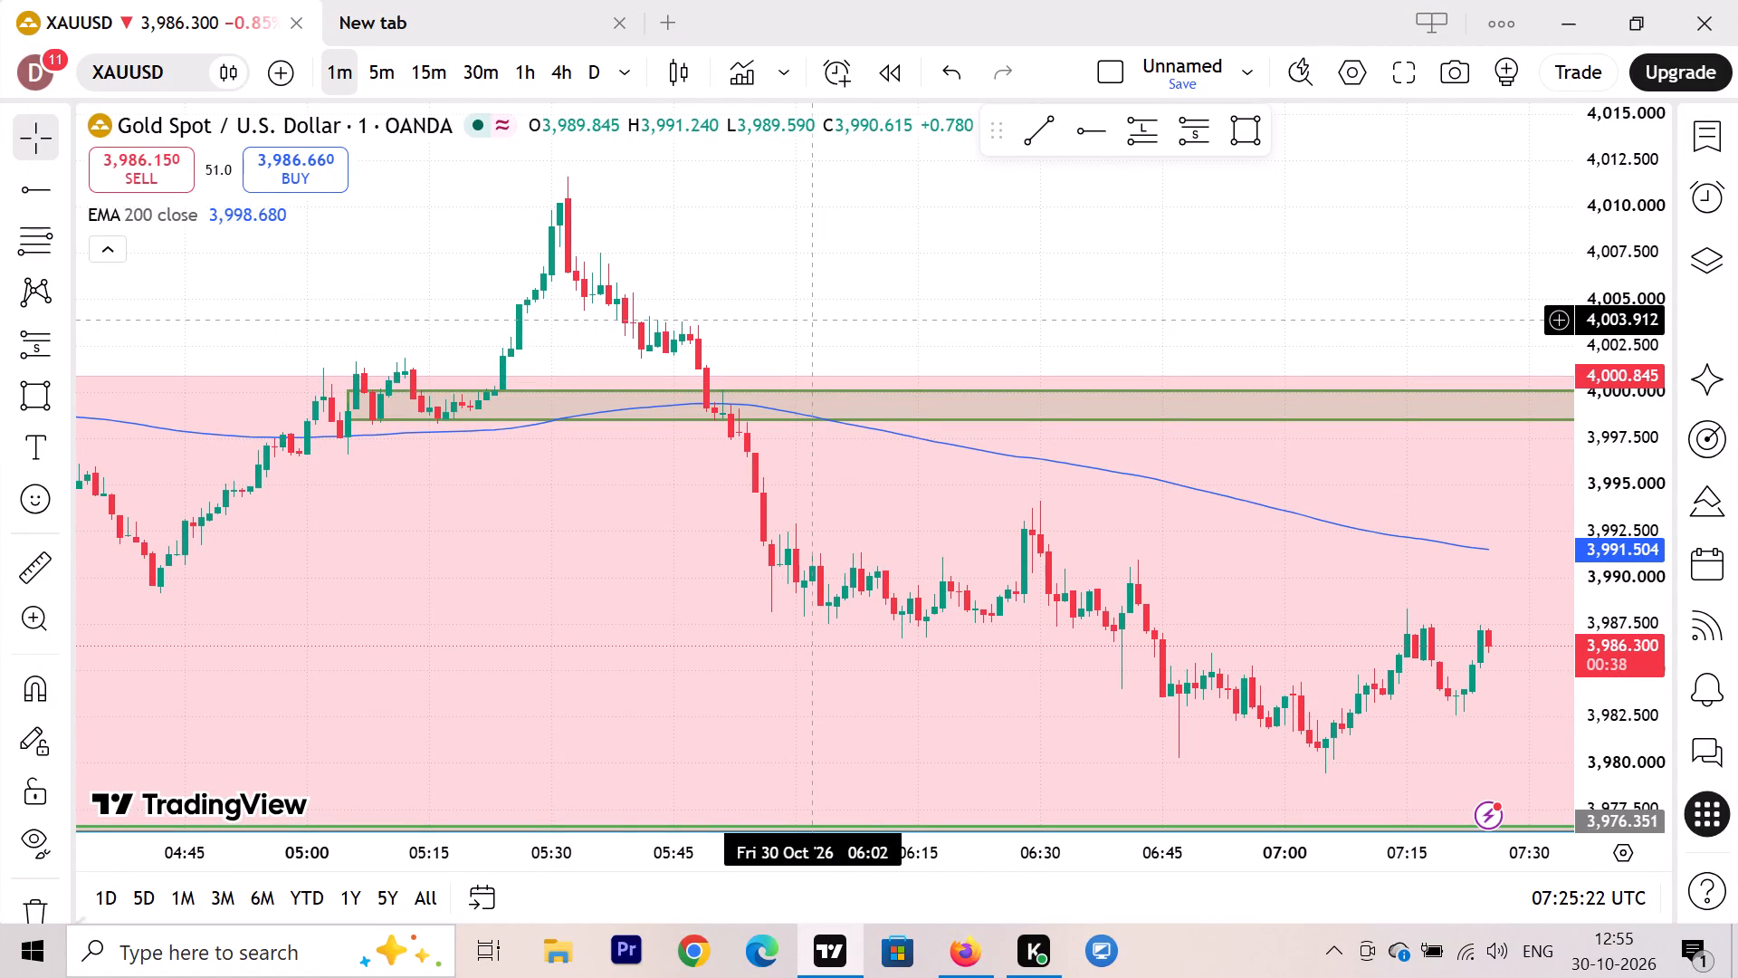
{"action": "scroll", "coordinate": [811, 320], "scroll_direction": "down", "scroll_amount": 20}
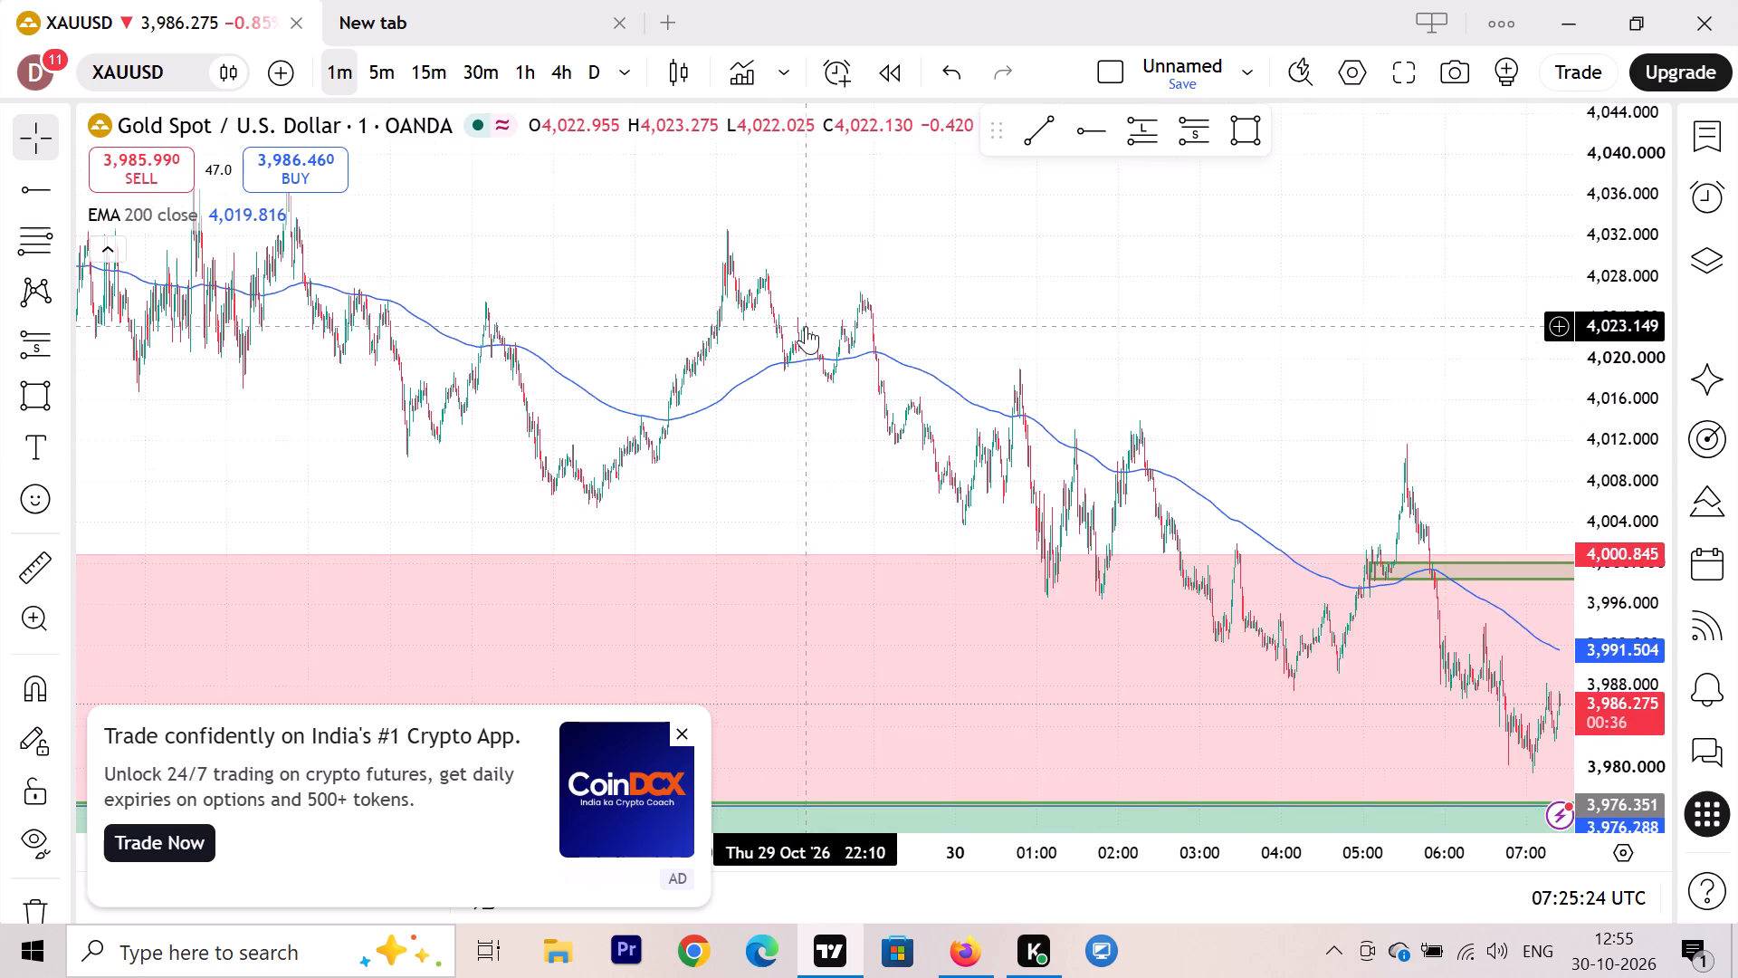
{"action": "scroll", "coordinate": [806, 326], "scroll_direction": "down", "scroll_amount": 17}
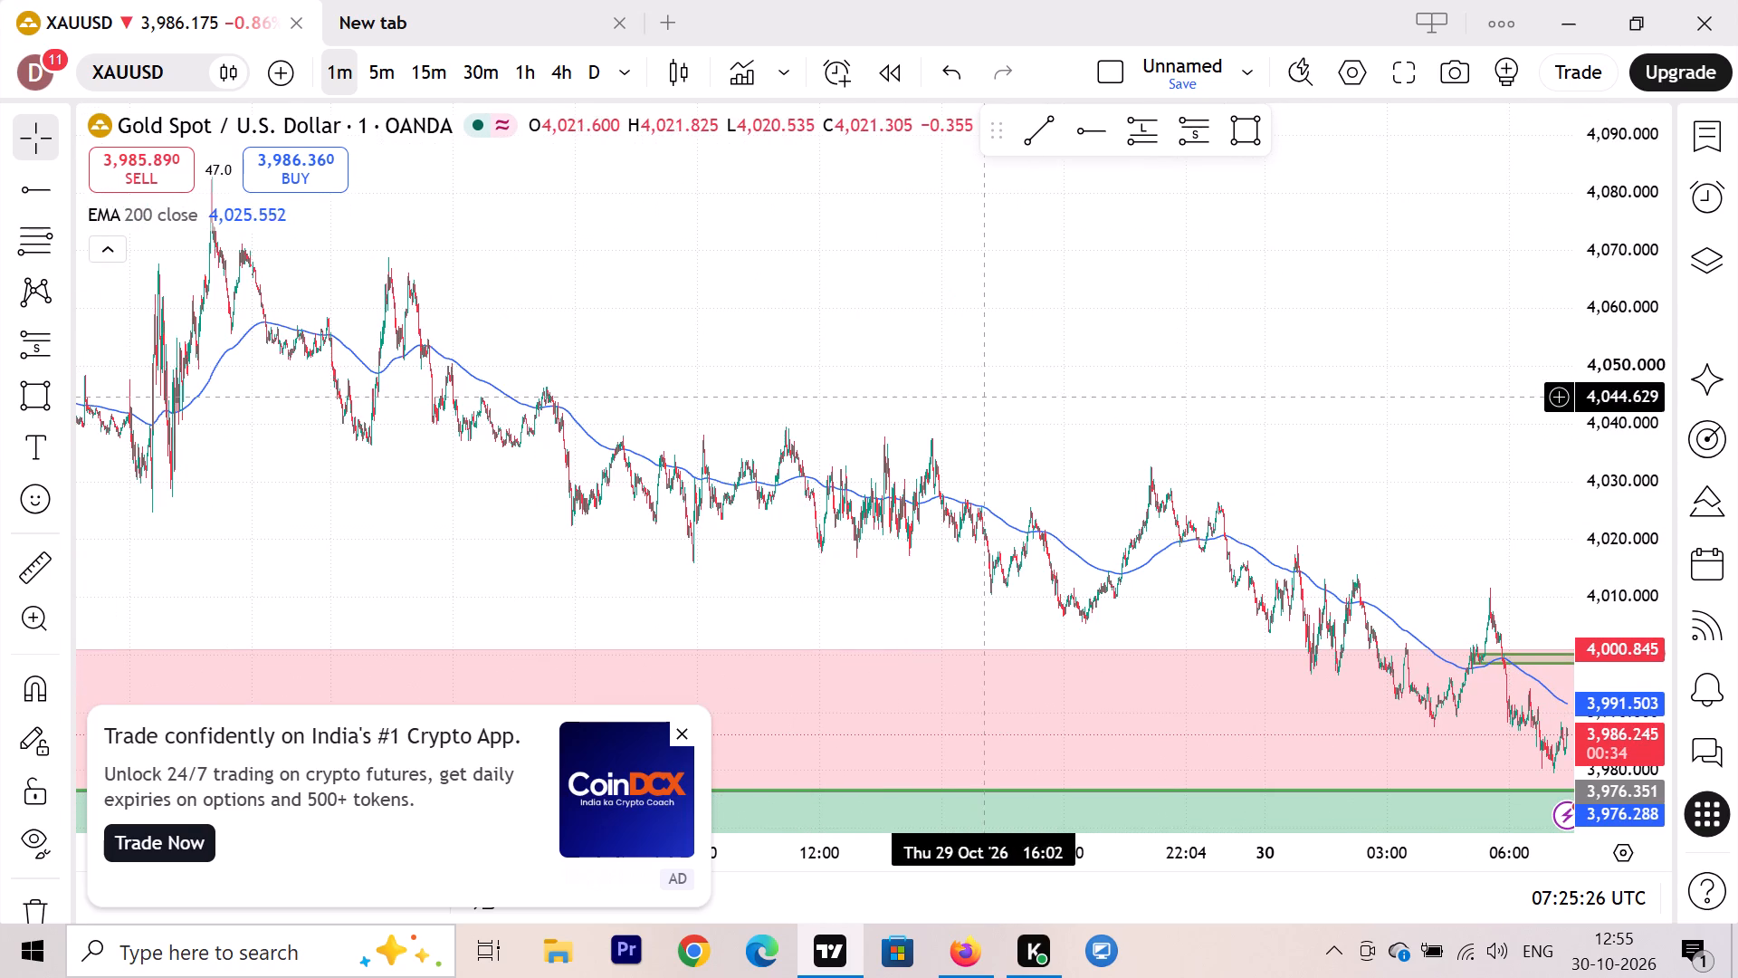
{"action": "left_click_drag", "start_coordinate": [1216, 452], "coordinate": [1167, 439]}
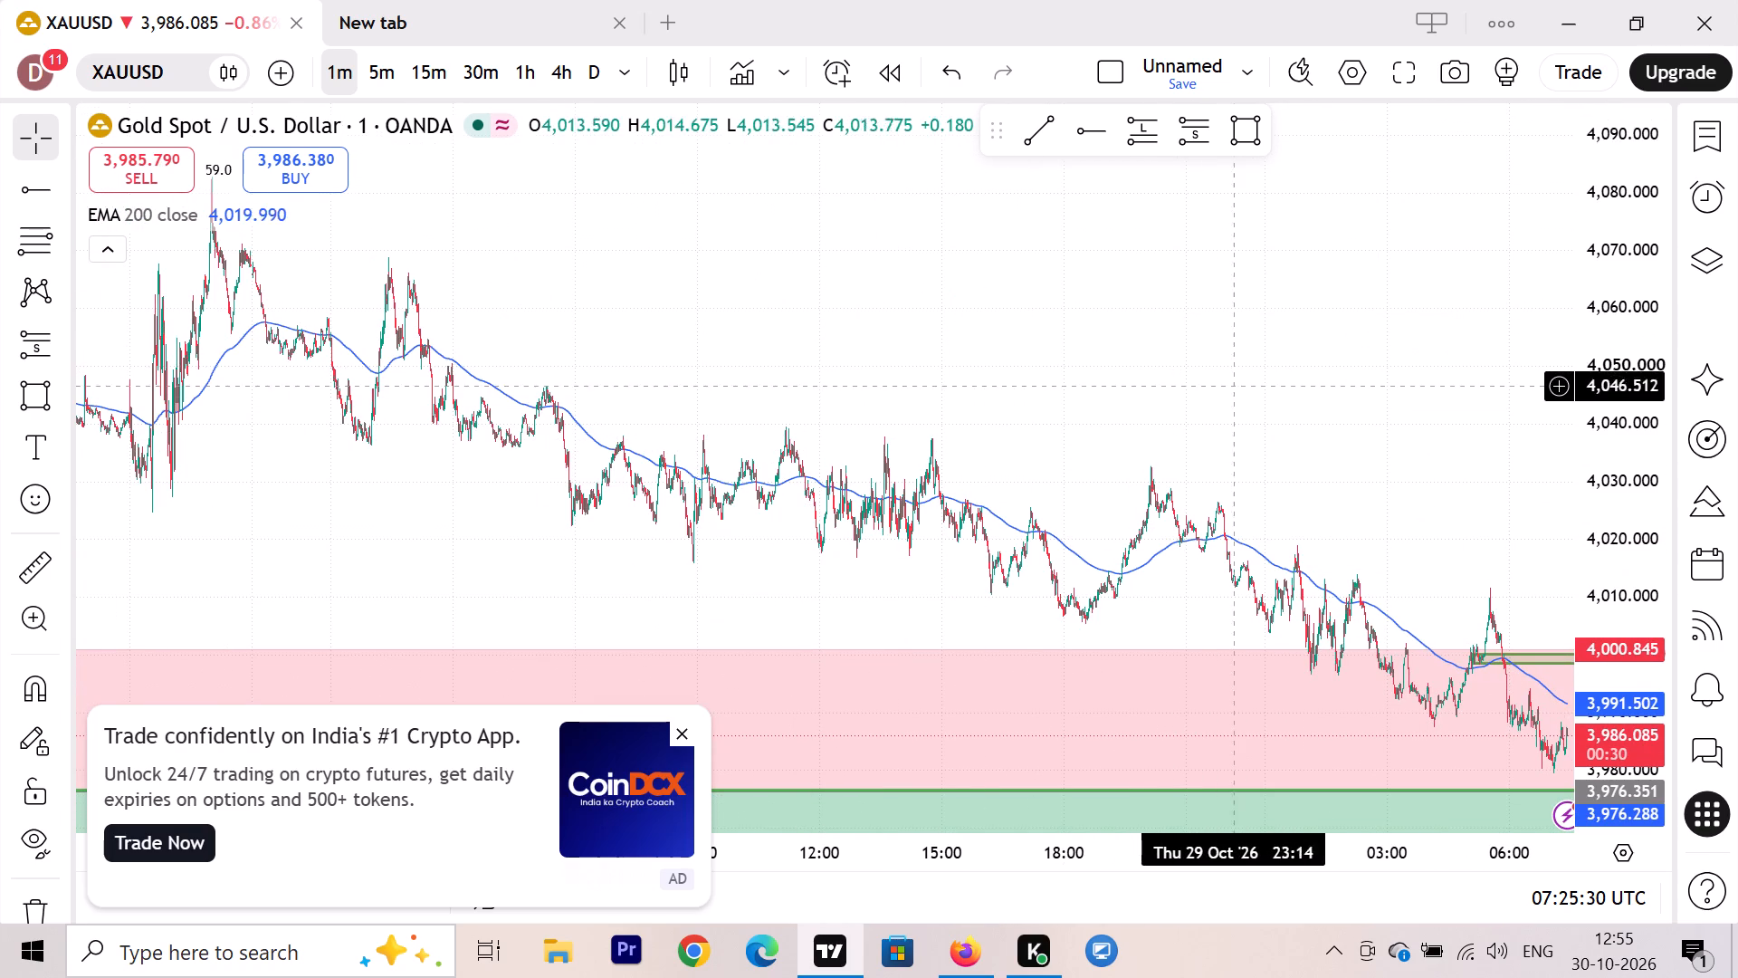
Dismiss the advertisement covering the 1-minute chart, review the 29–30 October decline, and reset the chart view.
{"action": "left_click_drag", "start_coordinate": [1265, 369], "coordinate": [532, 224]}
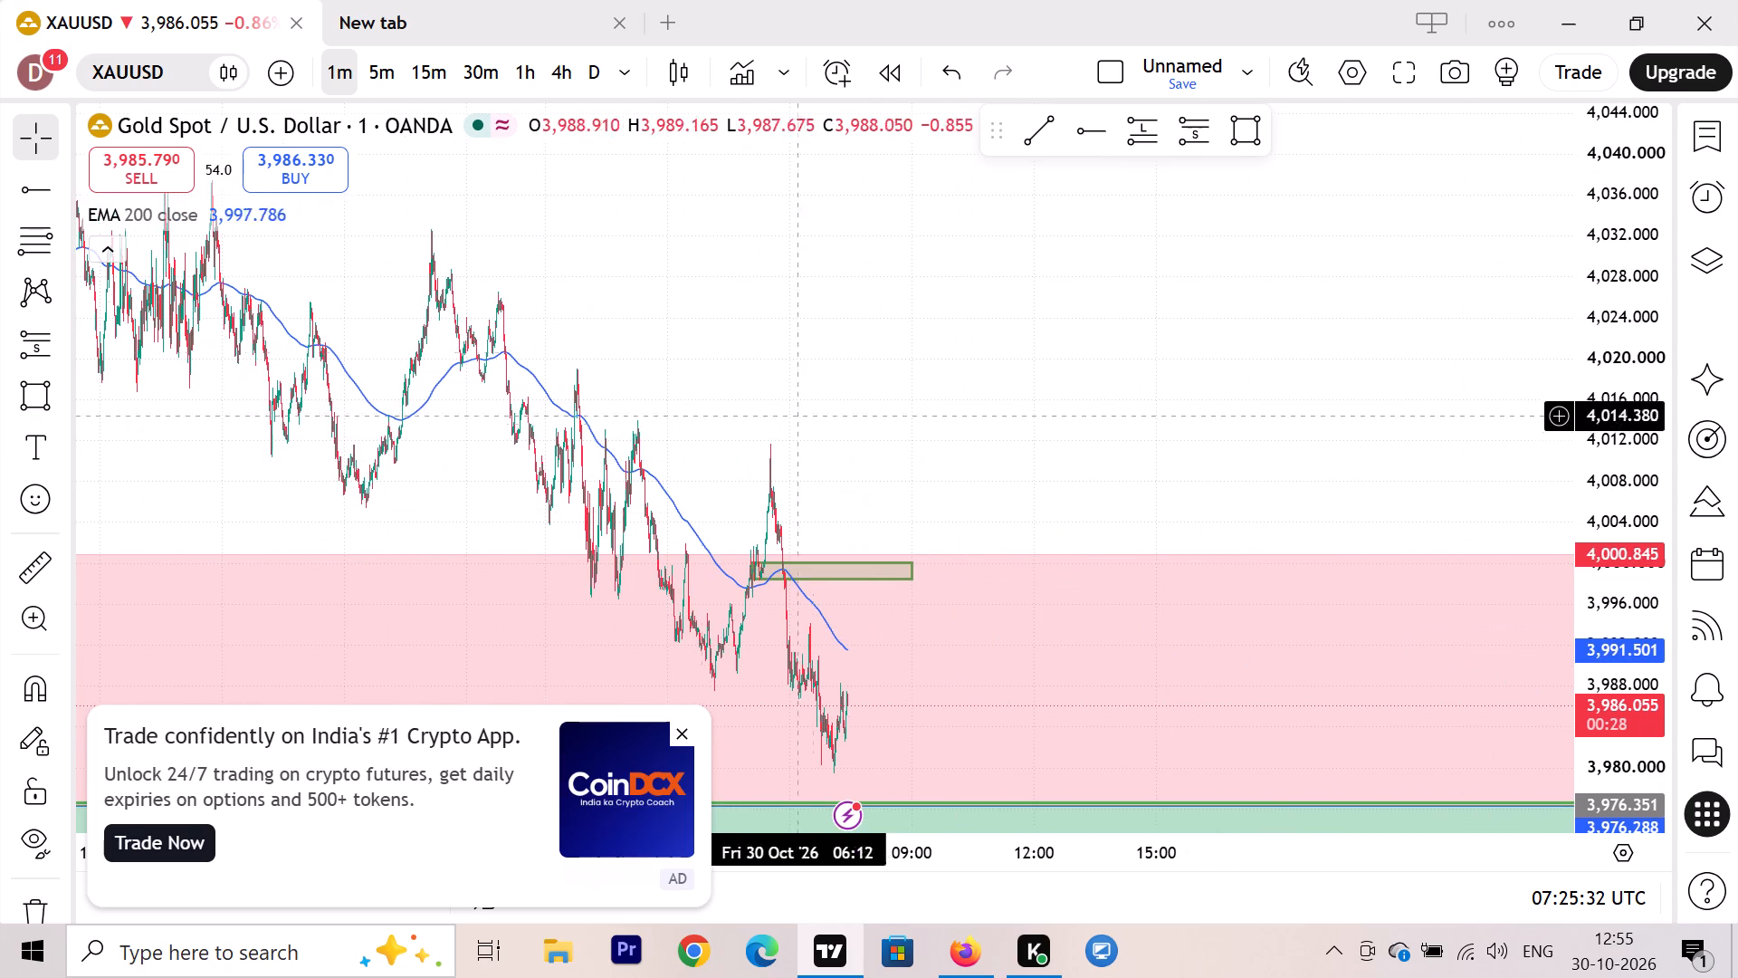
{"action": "left_click", "coordinate": [686, 732]}
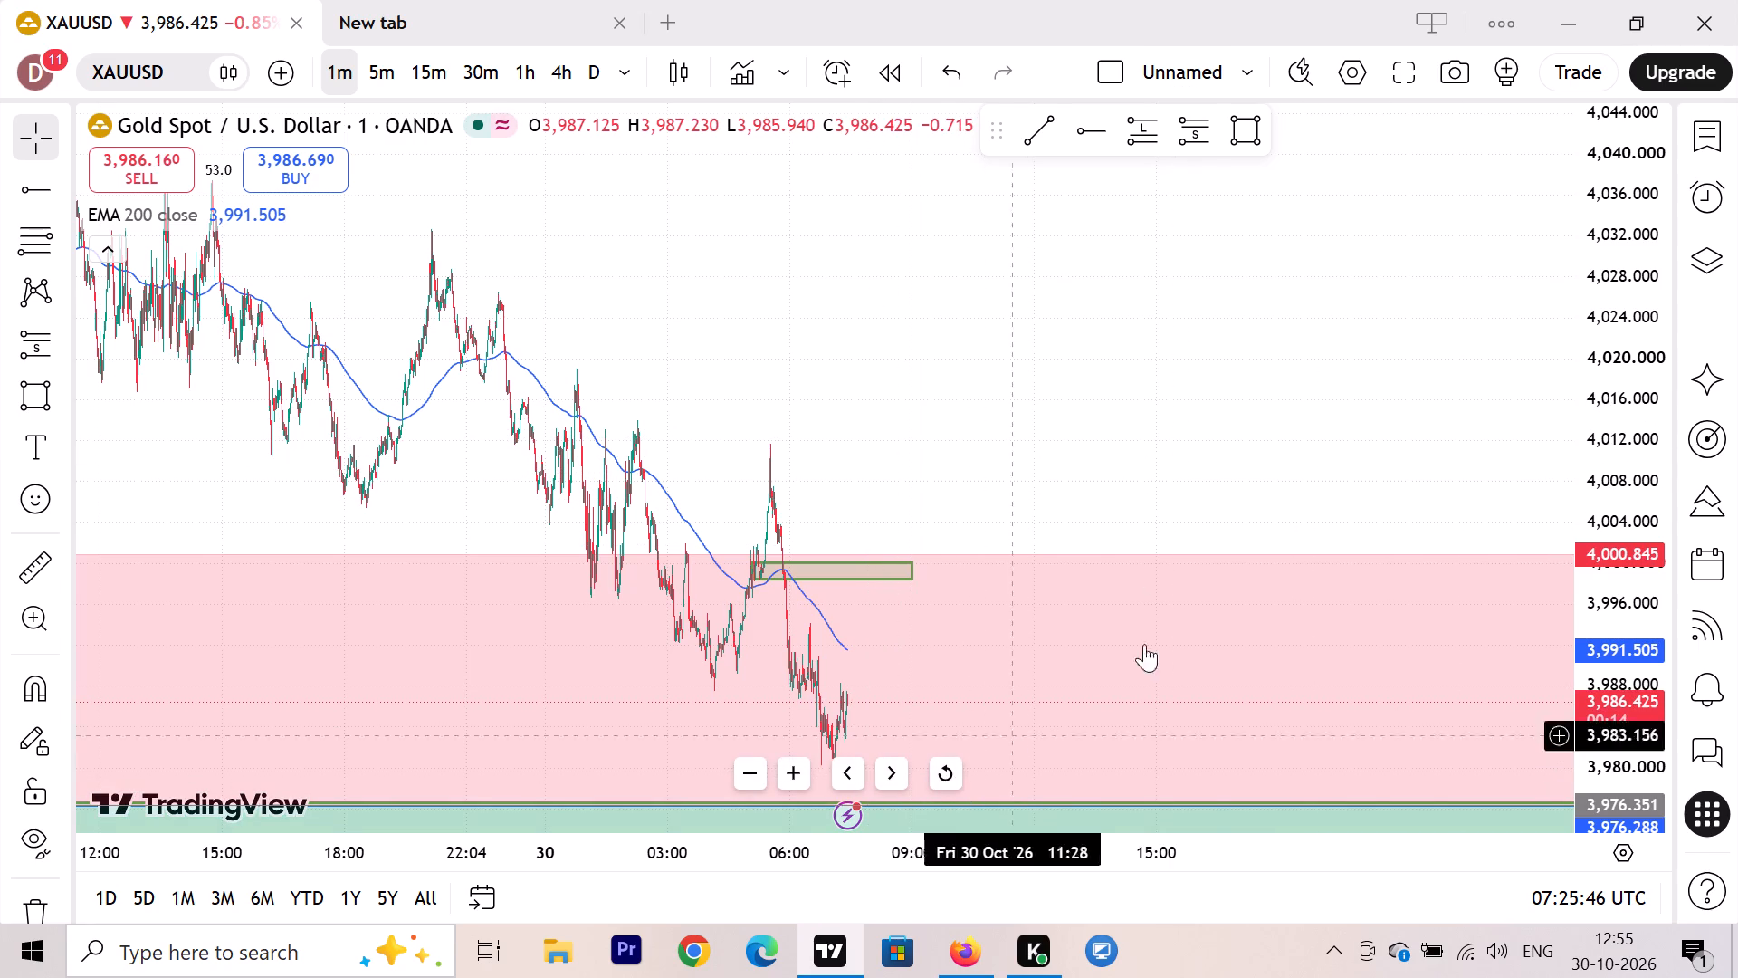
{"action": "left_click_drag", "start_coordinate": [884, 457], "coordinate": [1159, 340]}
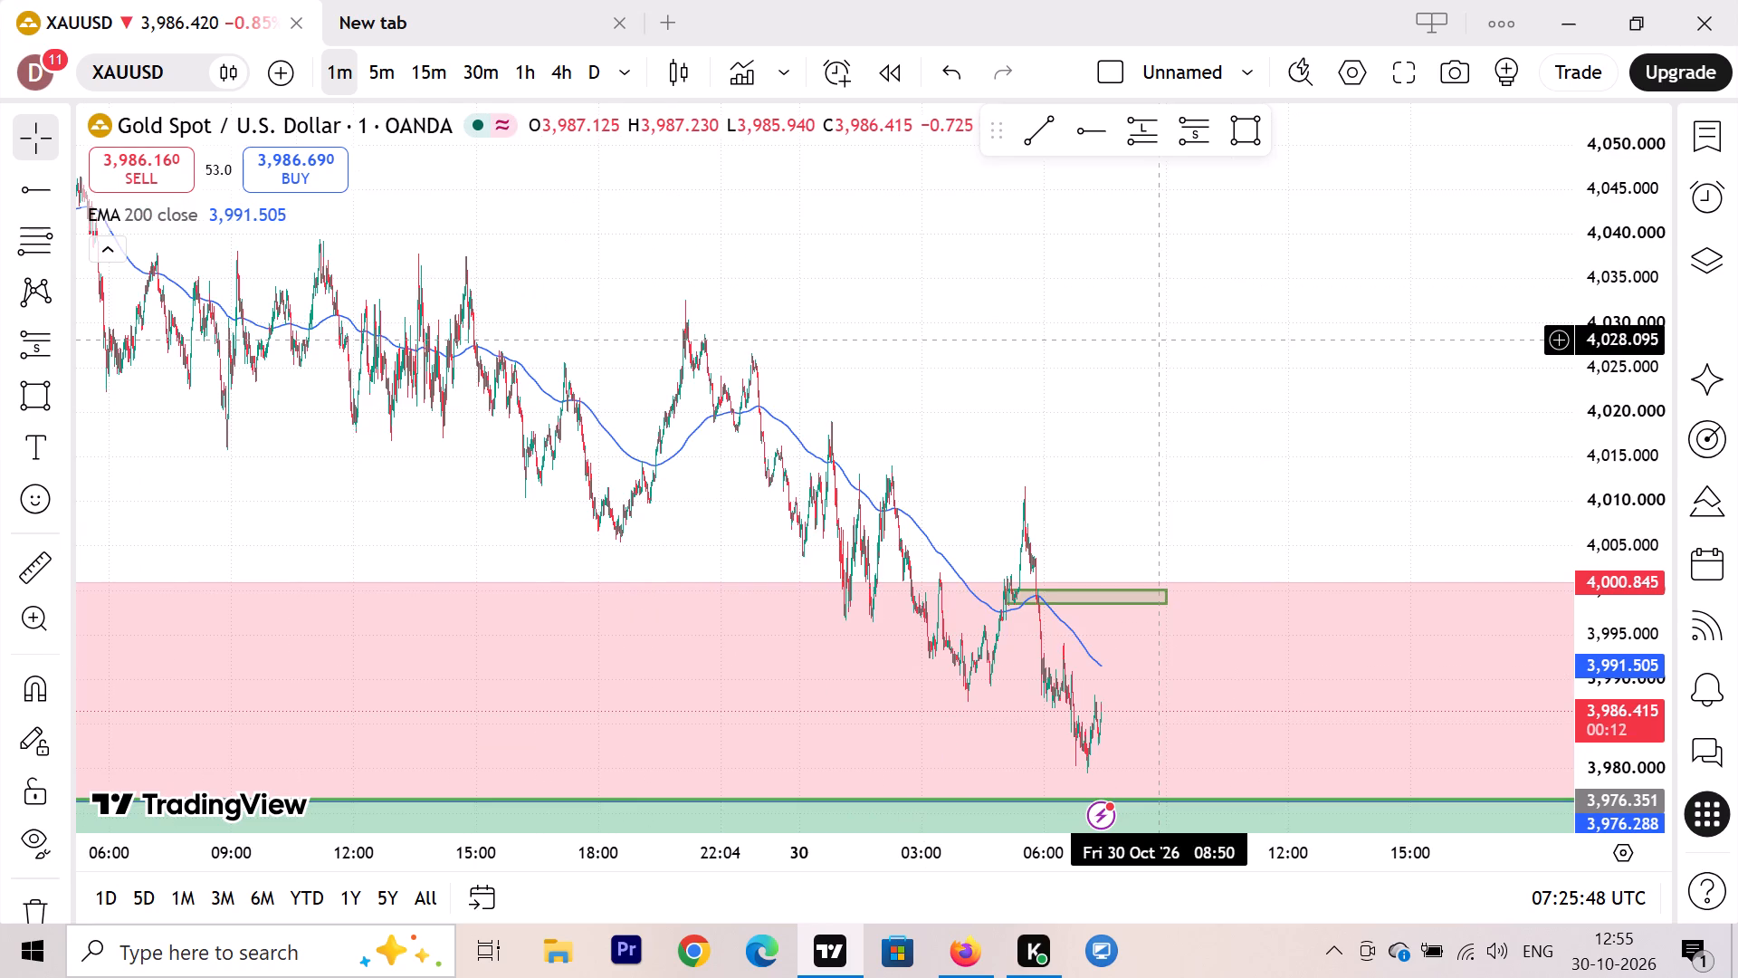
{"action": "scroll", "coordinate": [1159, 340], "scroll_direction": "down", "scroll_amount": 11}
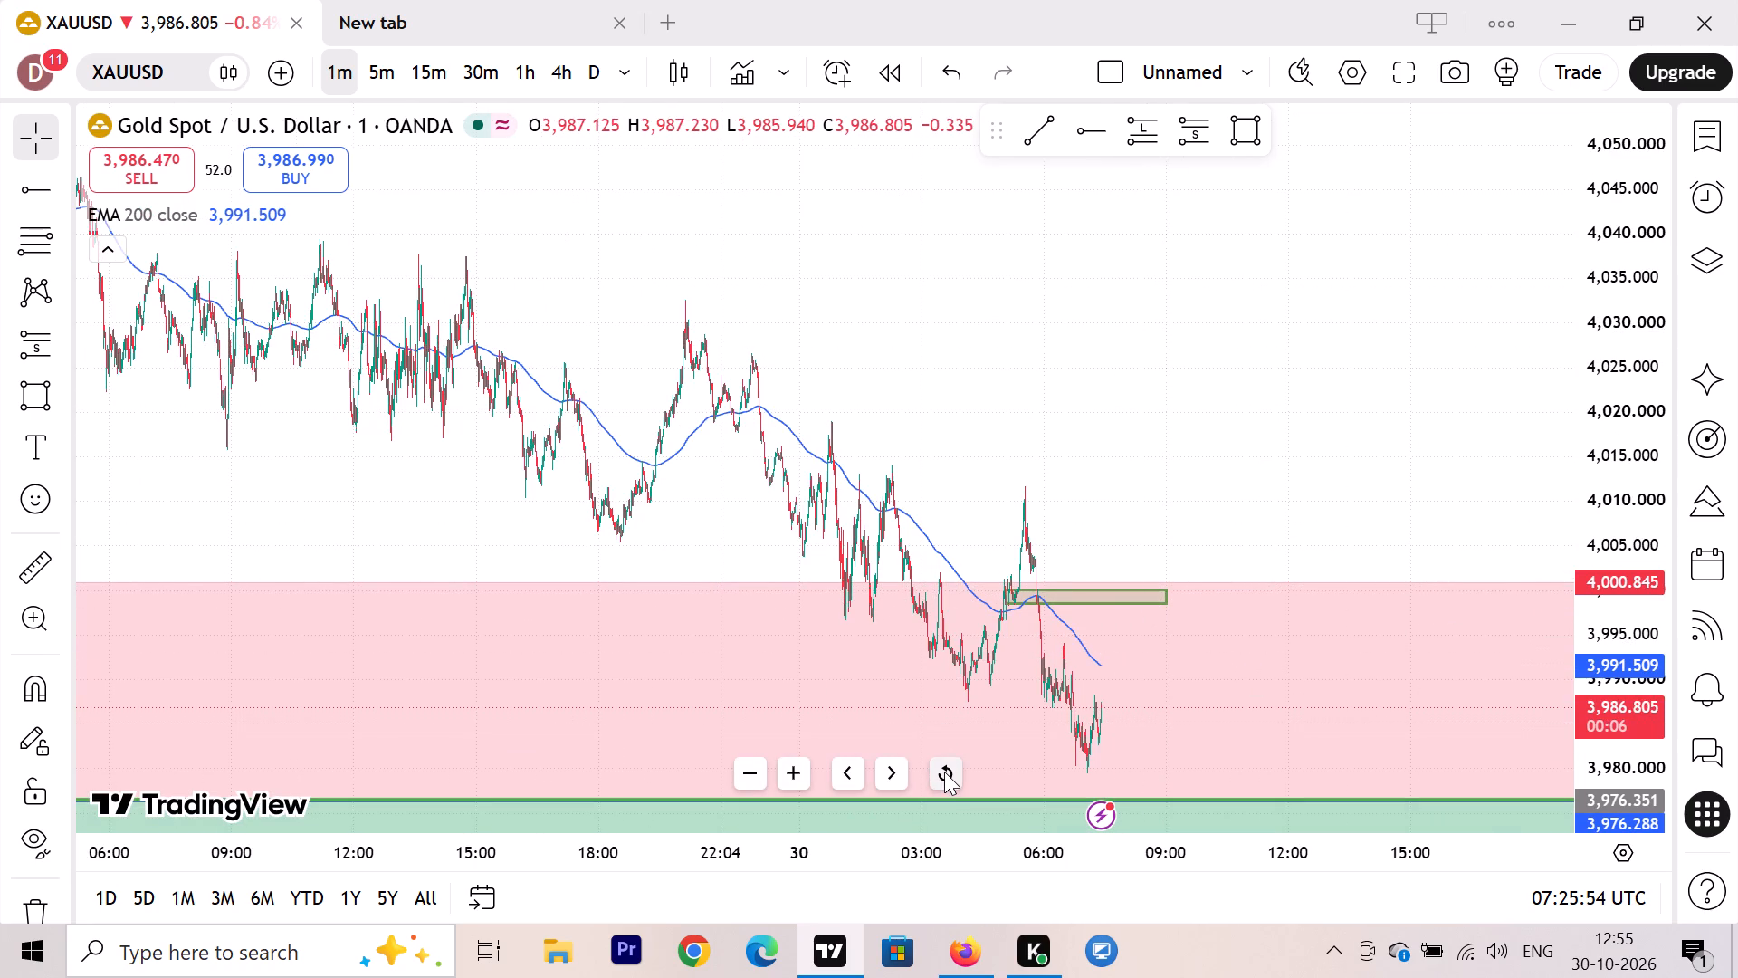
{"action": "left_click", "coordinate": [945, 773]}
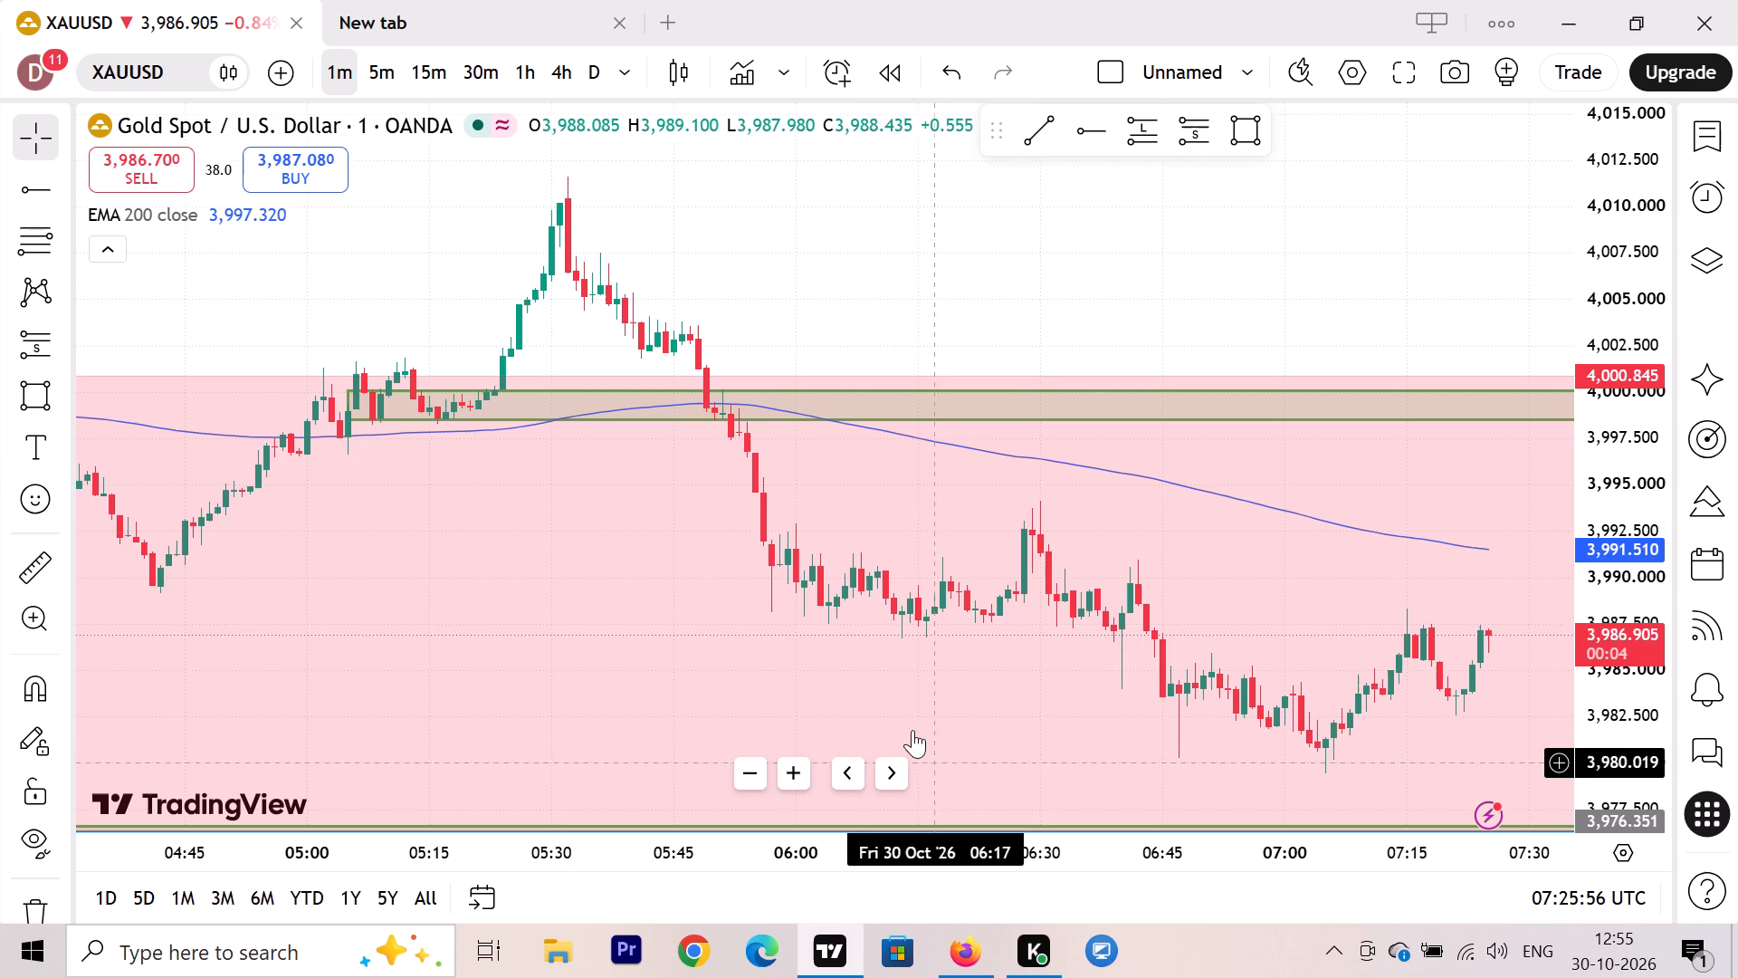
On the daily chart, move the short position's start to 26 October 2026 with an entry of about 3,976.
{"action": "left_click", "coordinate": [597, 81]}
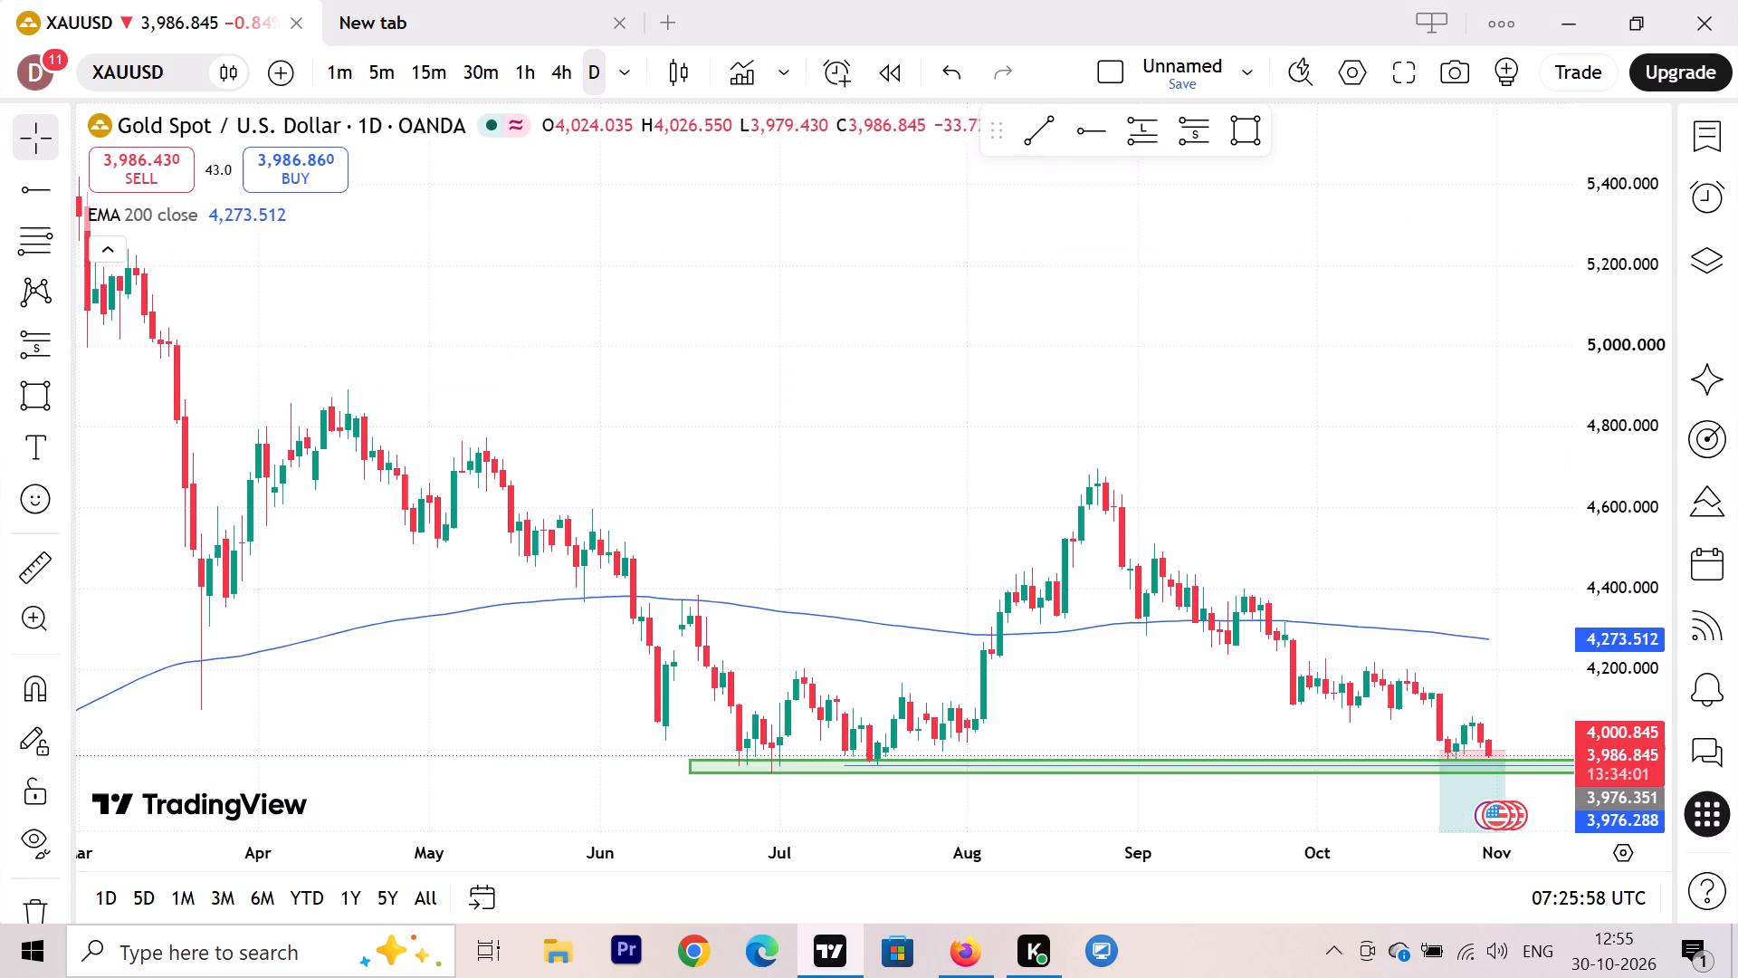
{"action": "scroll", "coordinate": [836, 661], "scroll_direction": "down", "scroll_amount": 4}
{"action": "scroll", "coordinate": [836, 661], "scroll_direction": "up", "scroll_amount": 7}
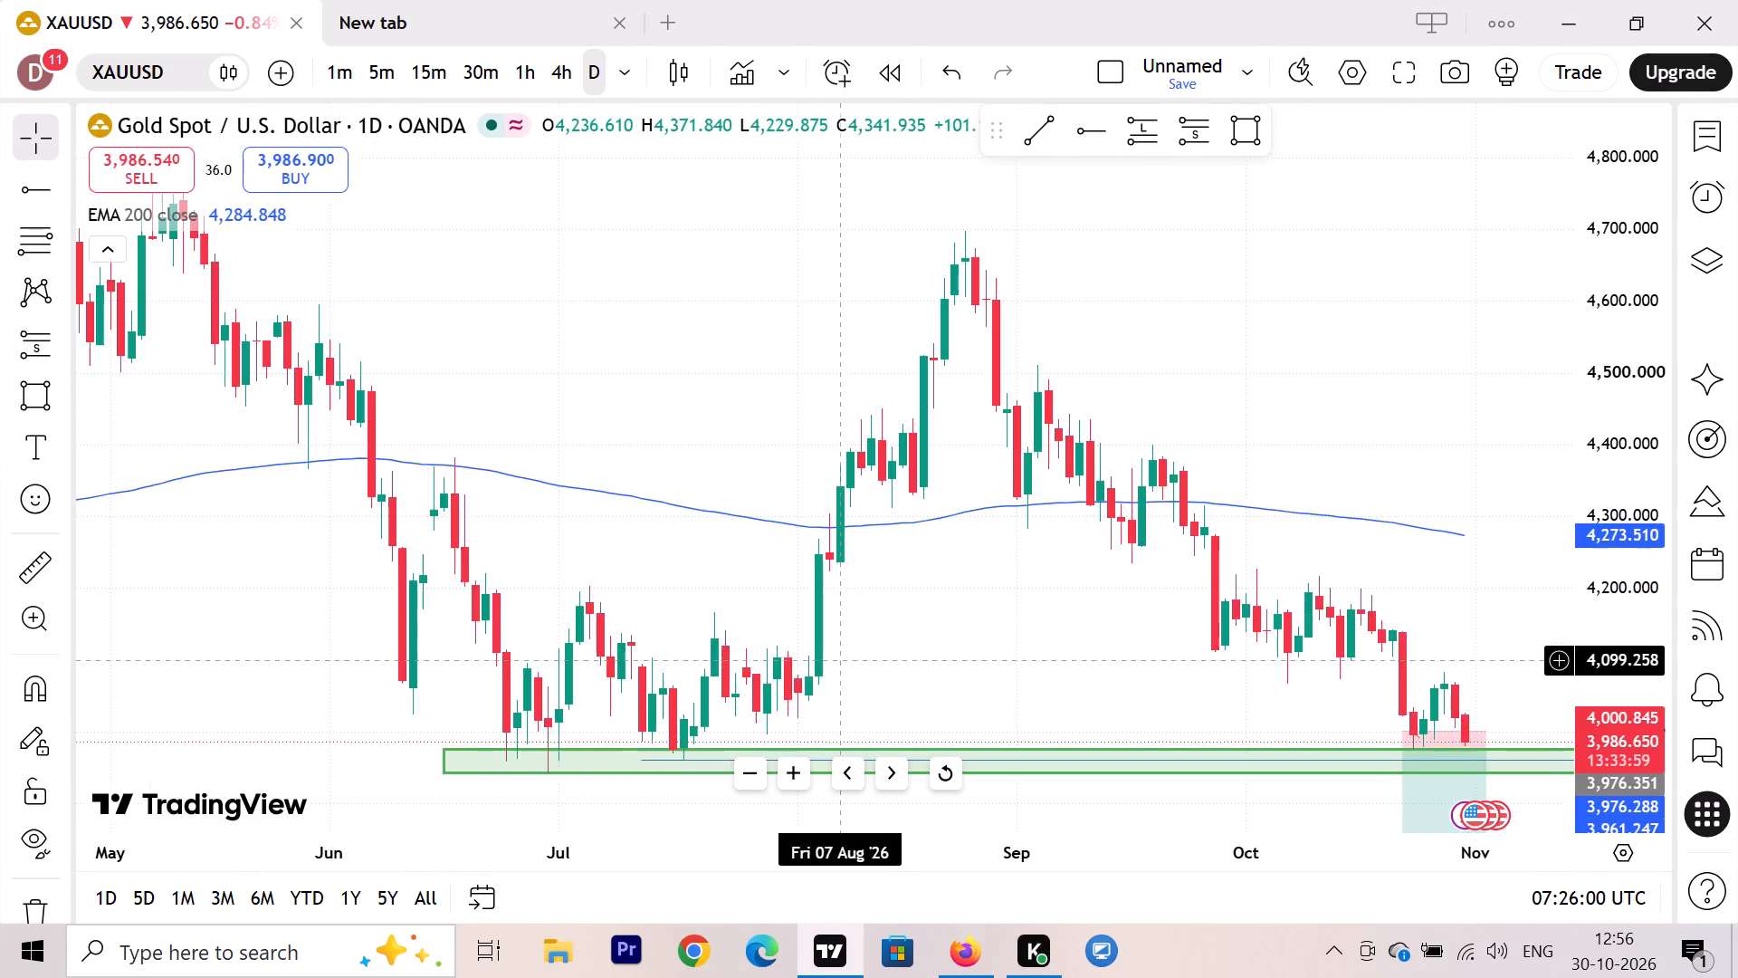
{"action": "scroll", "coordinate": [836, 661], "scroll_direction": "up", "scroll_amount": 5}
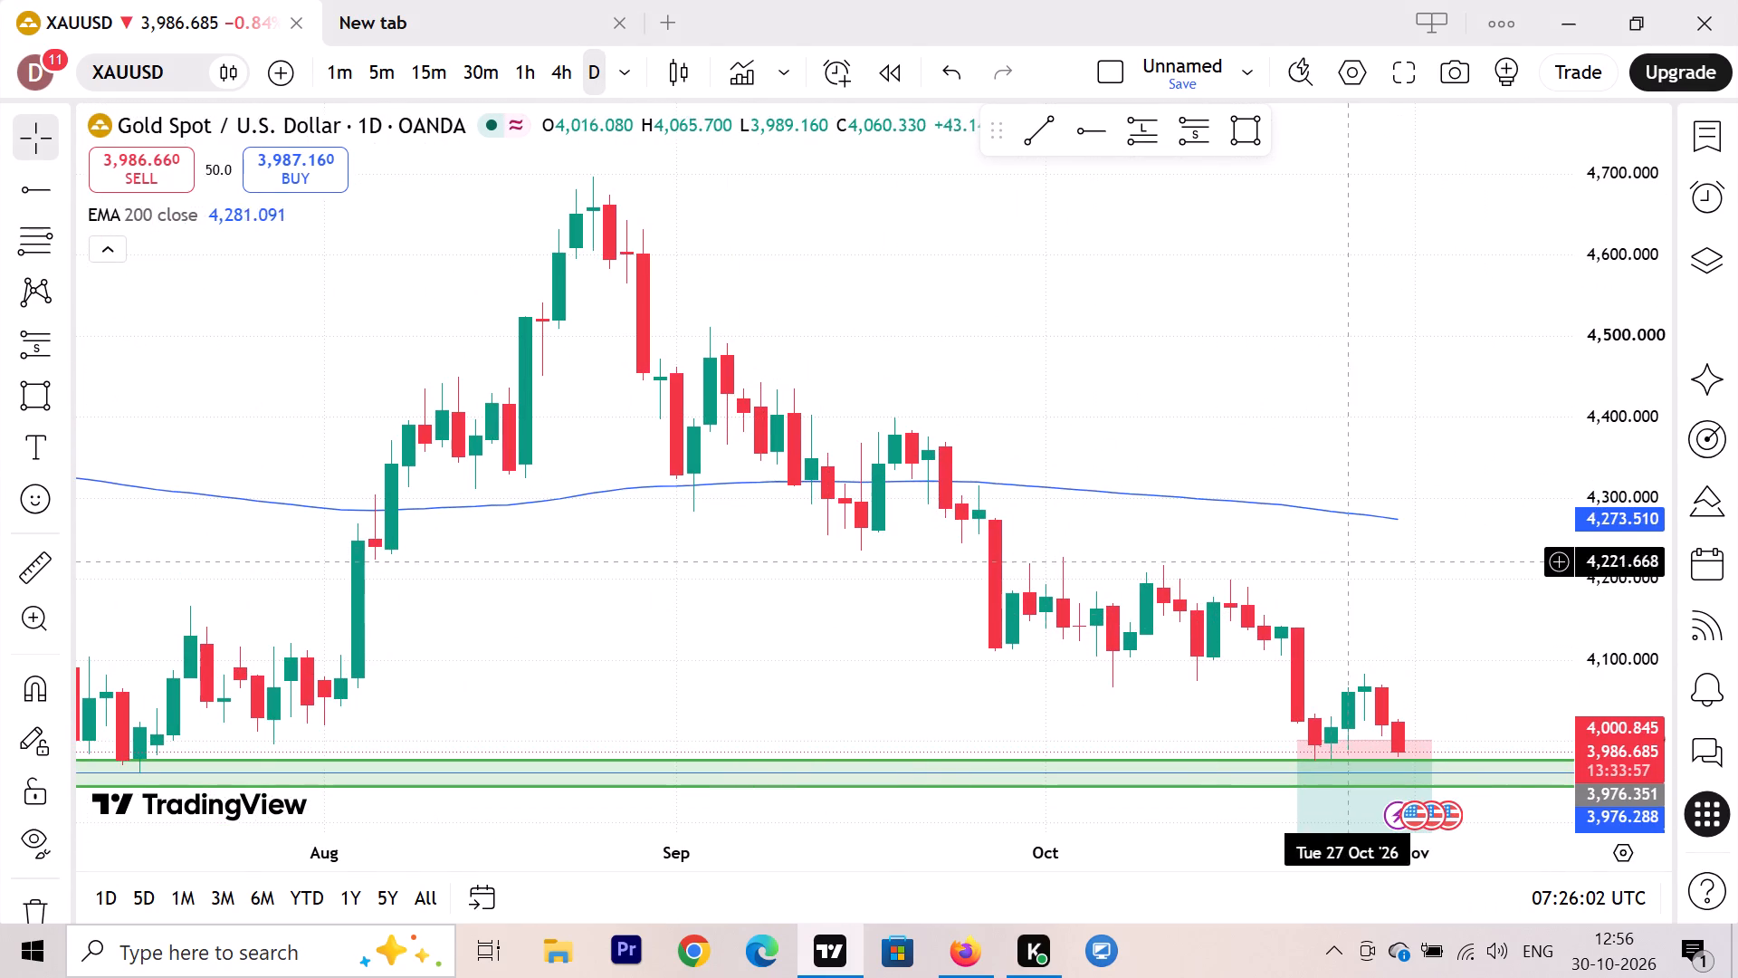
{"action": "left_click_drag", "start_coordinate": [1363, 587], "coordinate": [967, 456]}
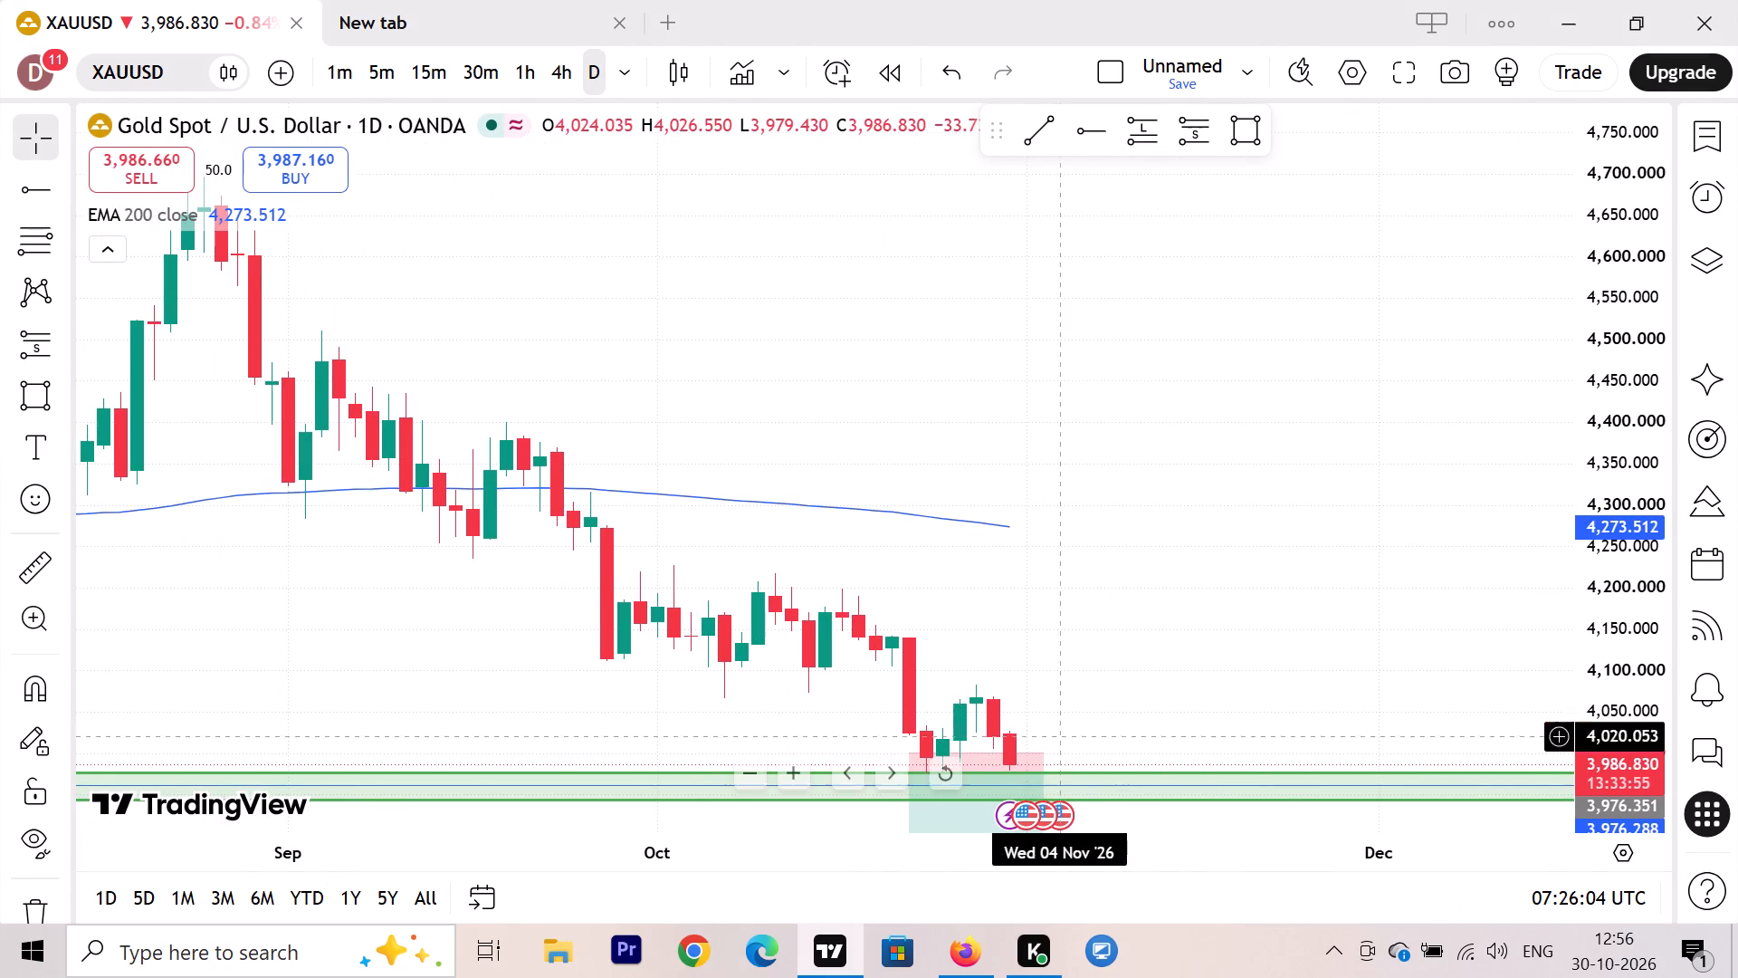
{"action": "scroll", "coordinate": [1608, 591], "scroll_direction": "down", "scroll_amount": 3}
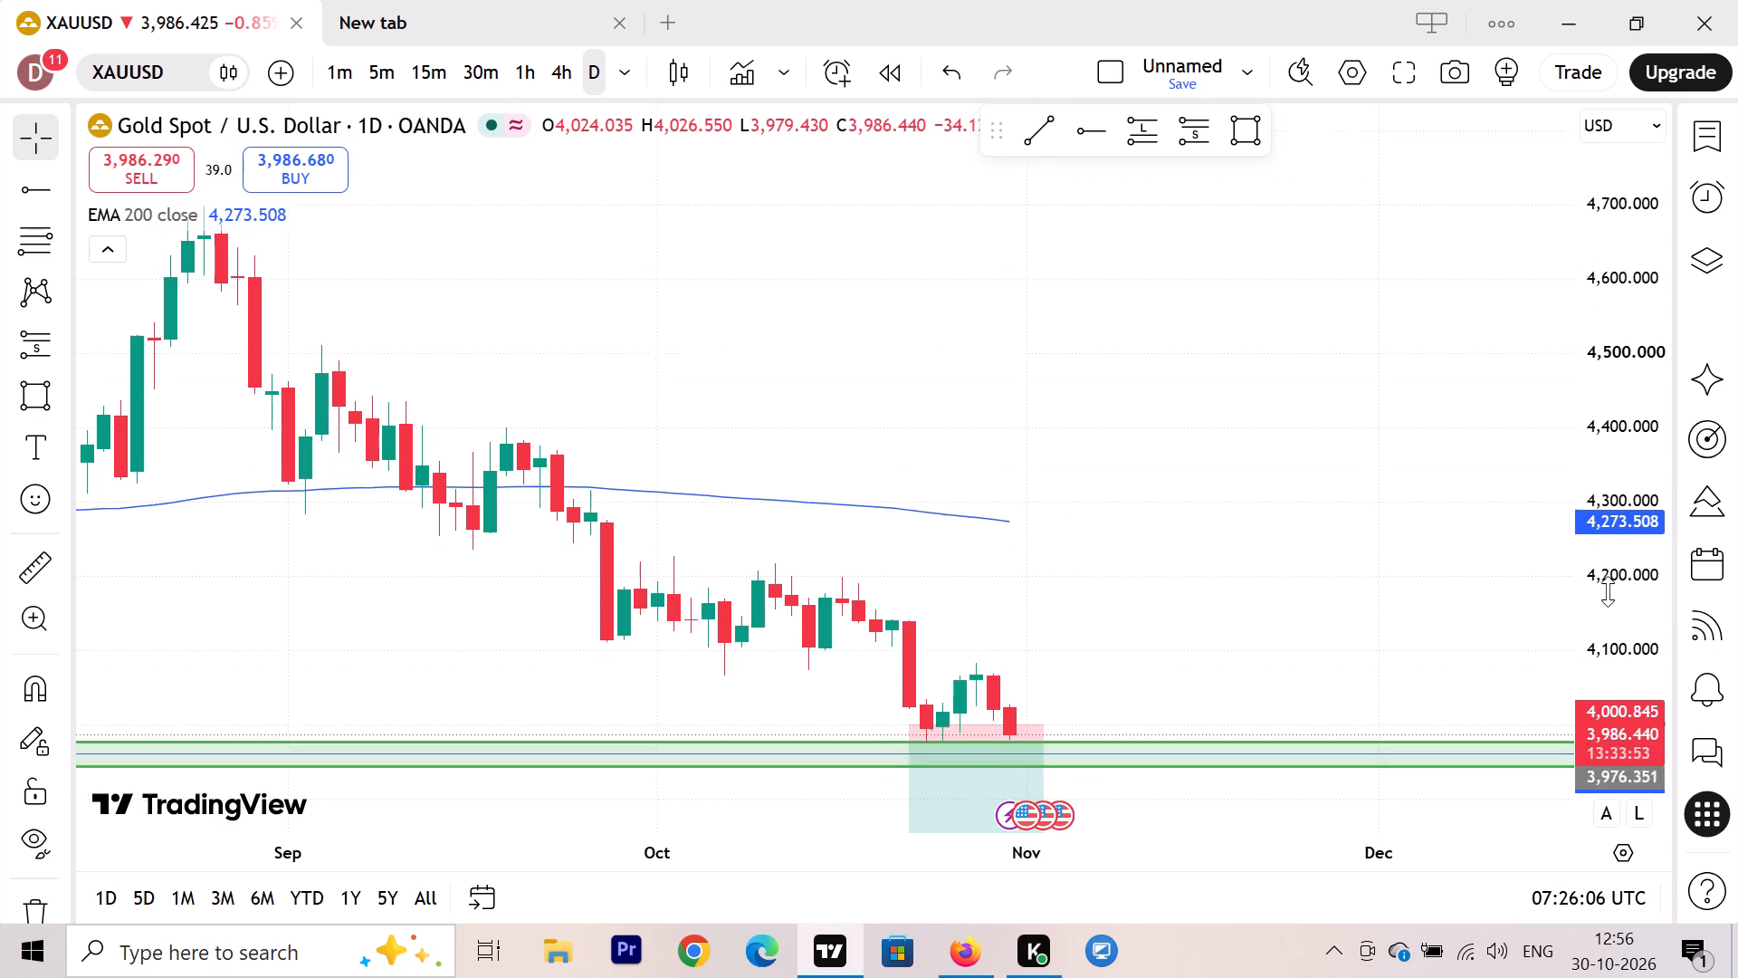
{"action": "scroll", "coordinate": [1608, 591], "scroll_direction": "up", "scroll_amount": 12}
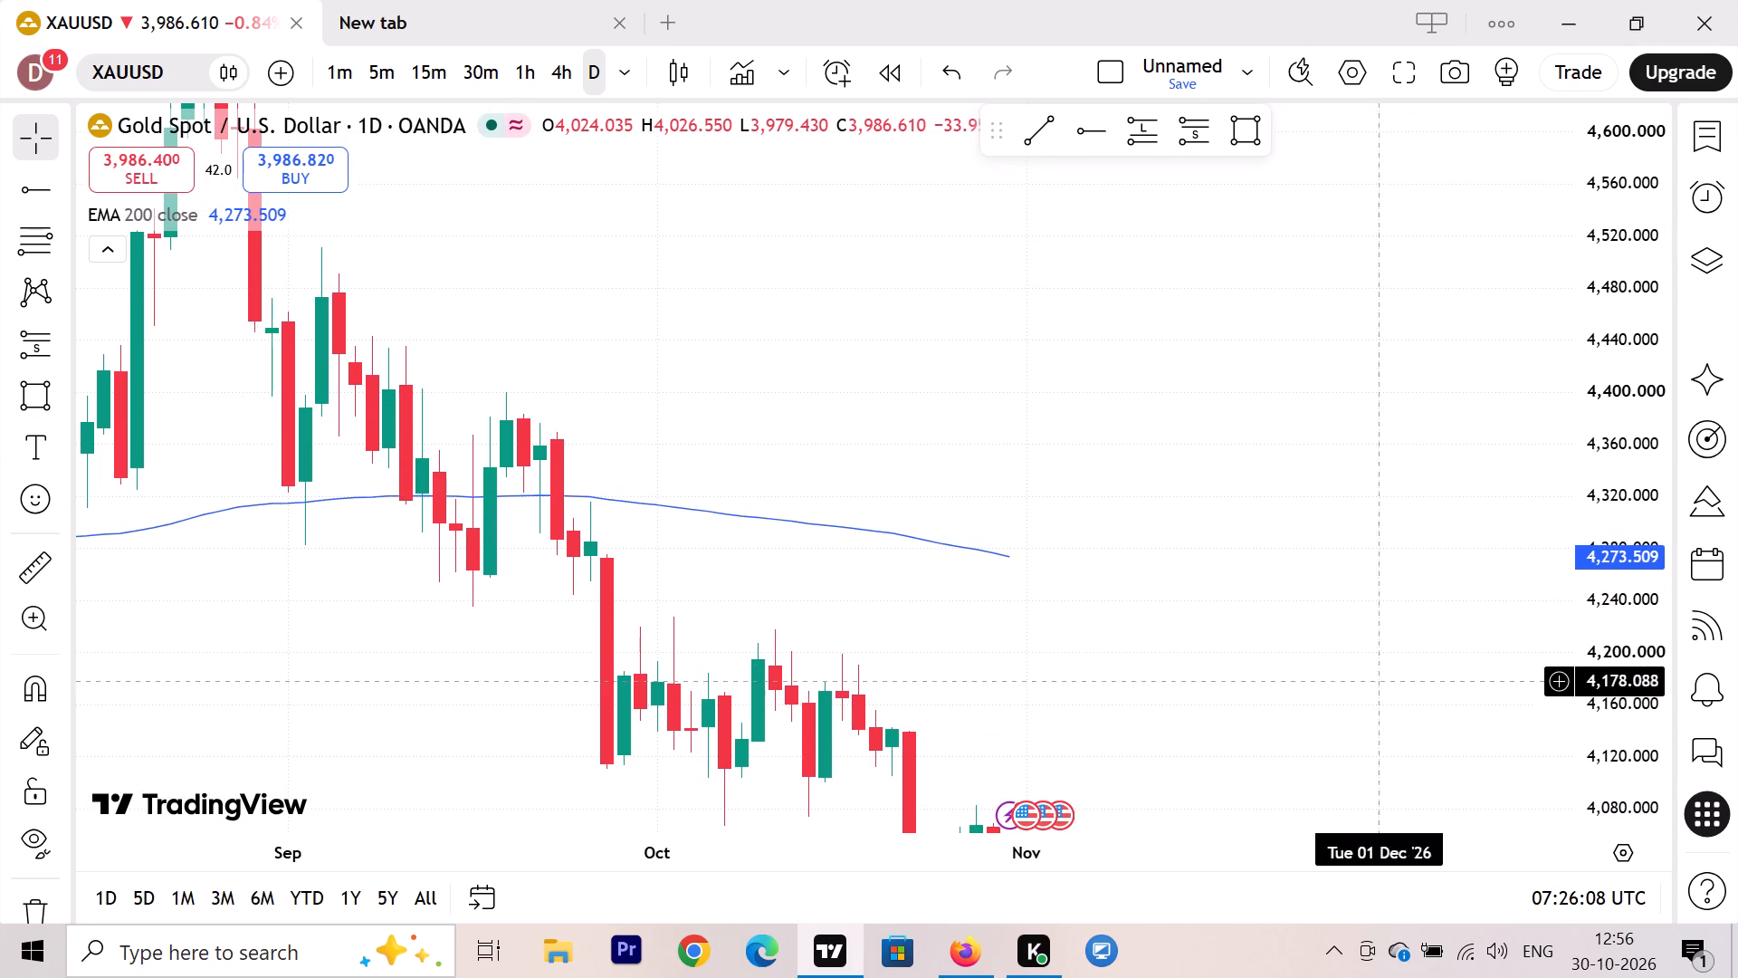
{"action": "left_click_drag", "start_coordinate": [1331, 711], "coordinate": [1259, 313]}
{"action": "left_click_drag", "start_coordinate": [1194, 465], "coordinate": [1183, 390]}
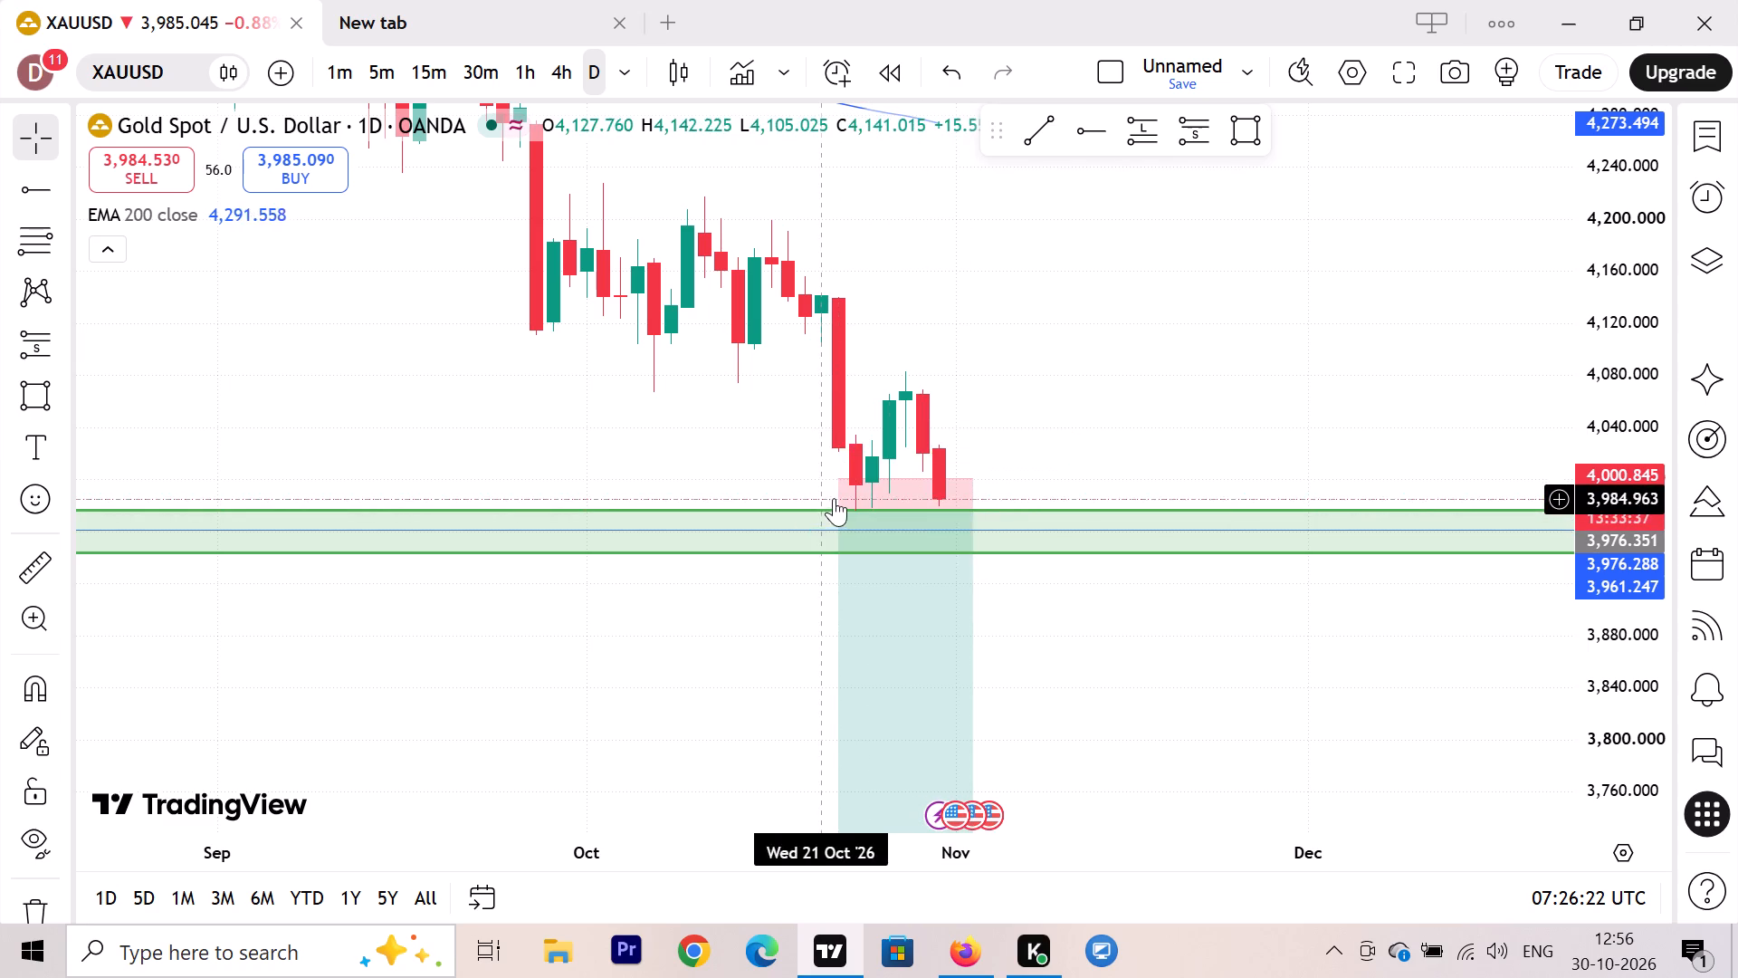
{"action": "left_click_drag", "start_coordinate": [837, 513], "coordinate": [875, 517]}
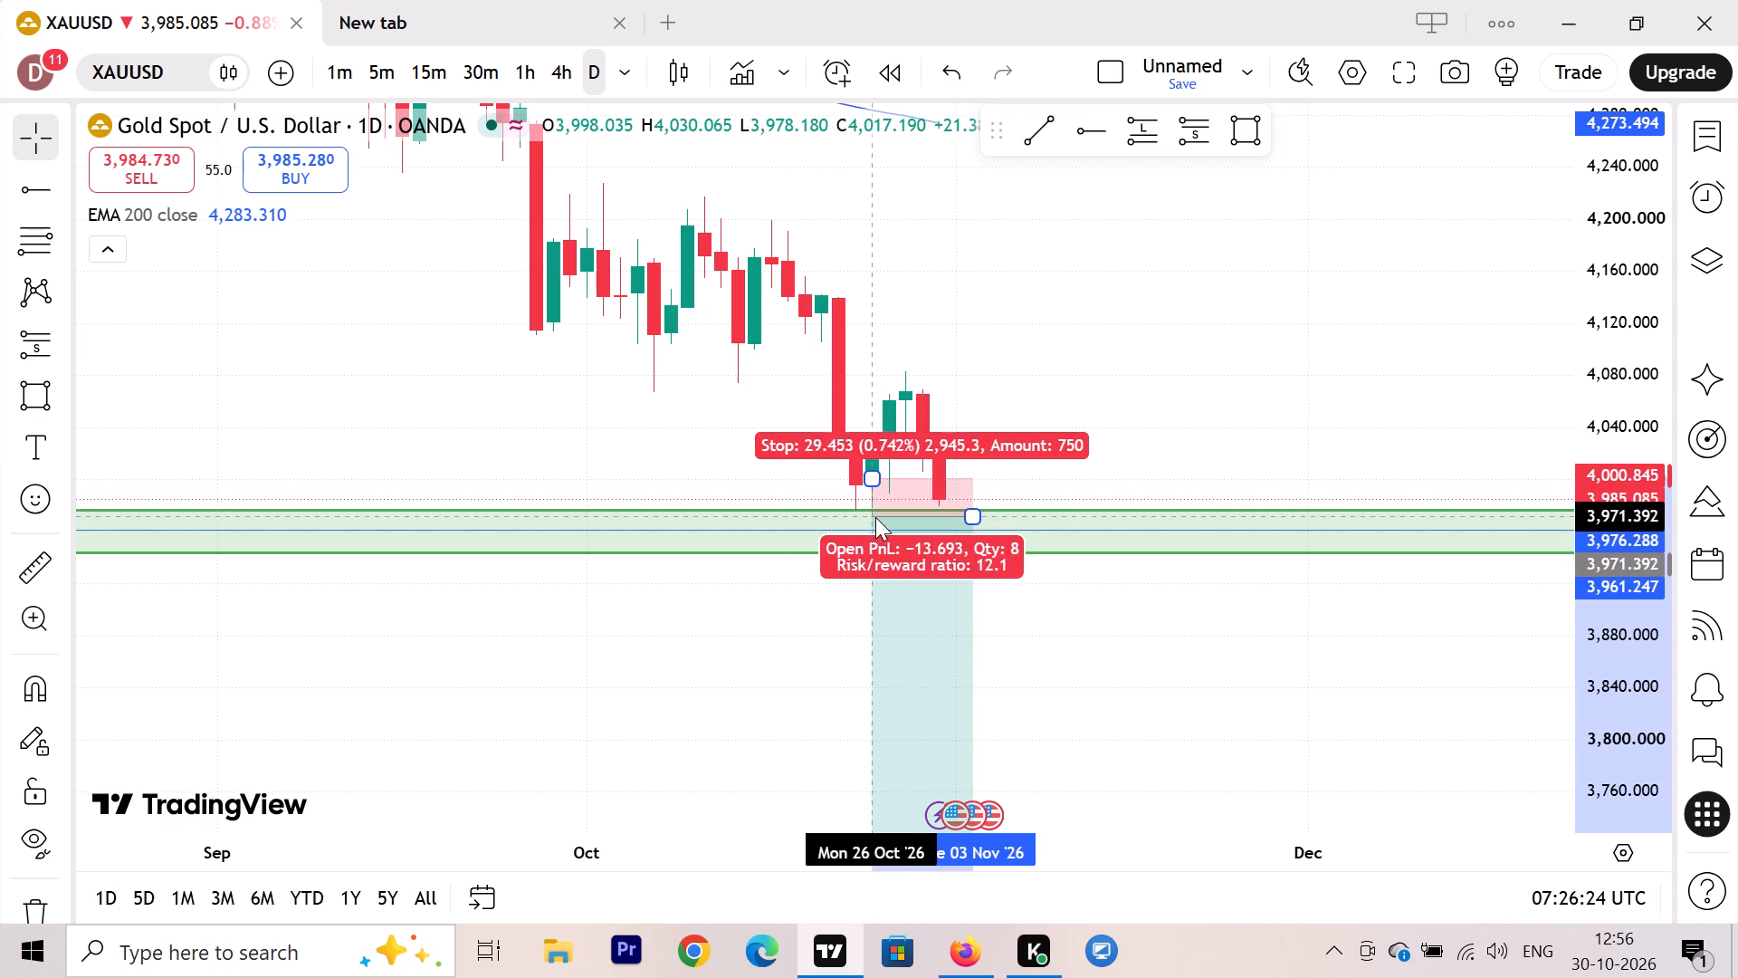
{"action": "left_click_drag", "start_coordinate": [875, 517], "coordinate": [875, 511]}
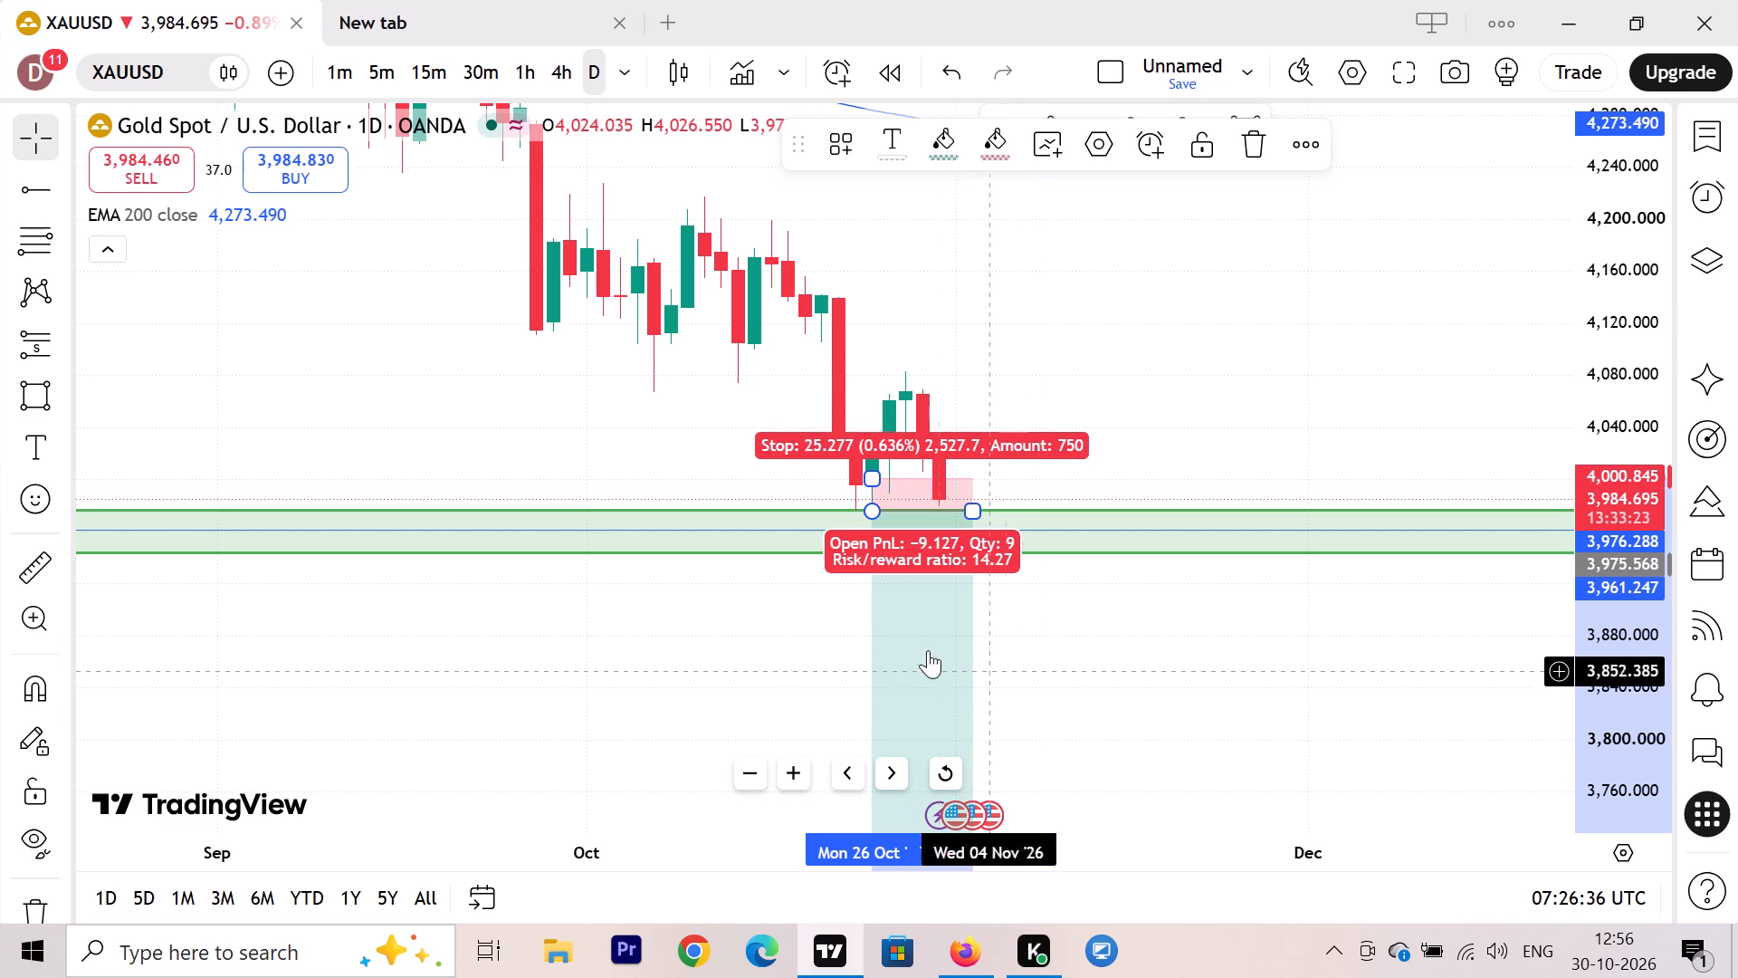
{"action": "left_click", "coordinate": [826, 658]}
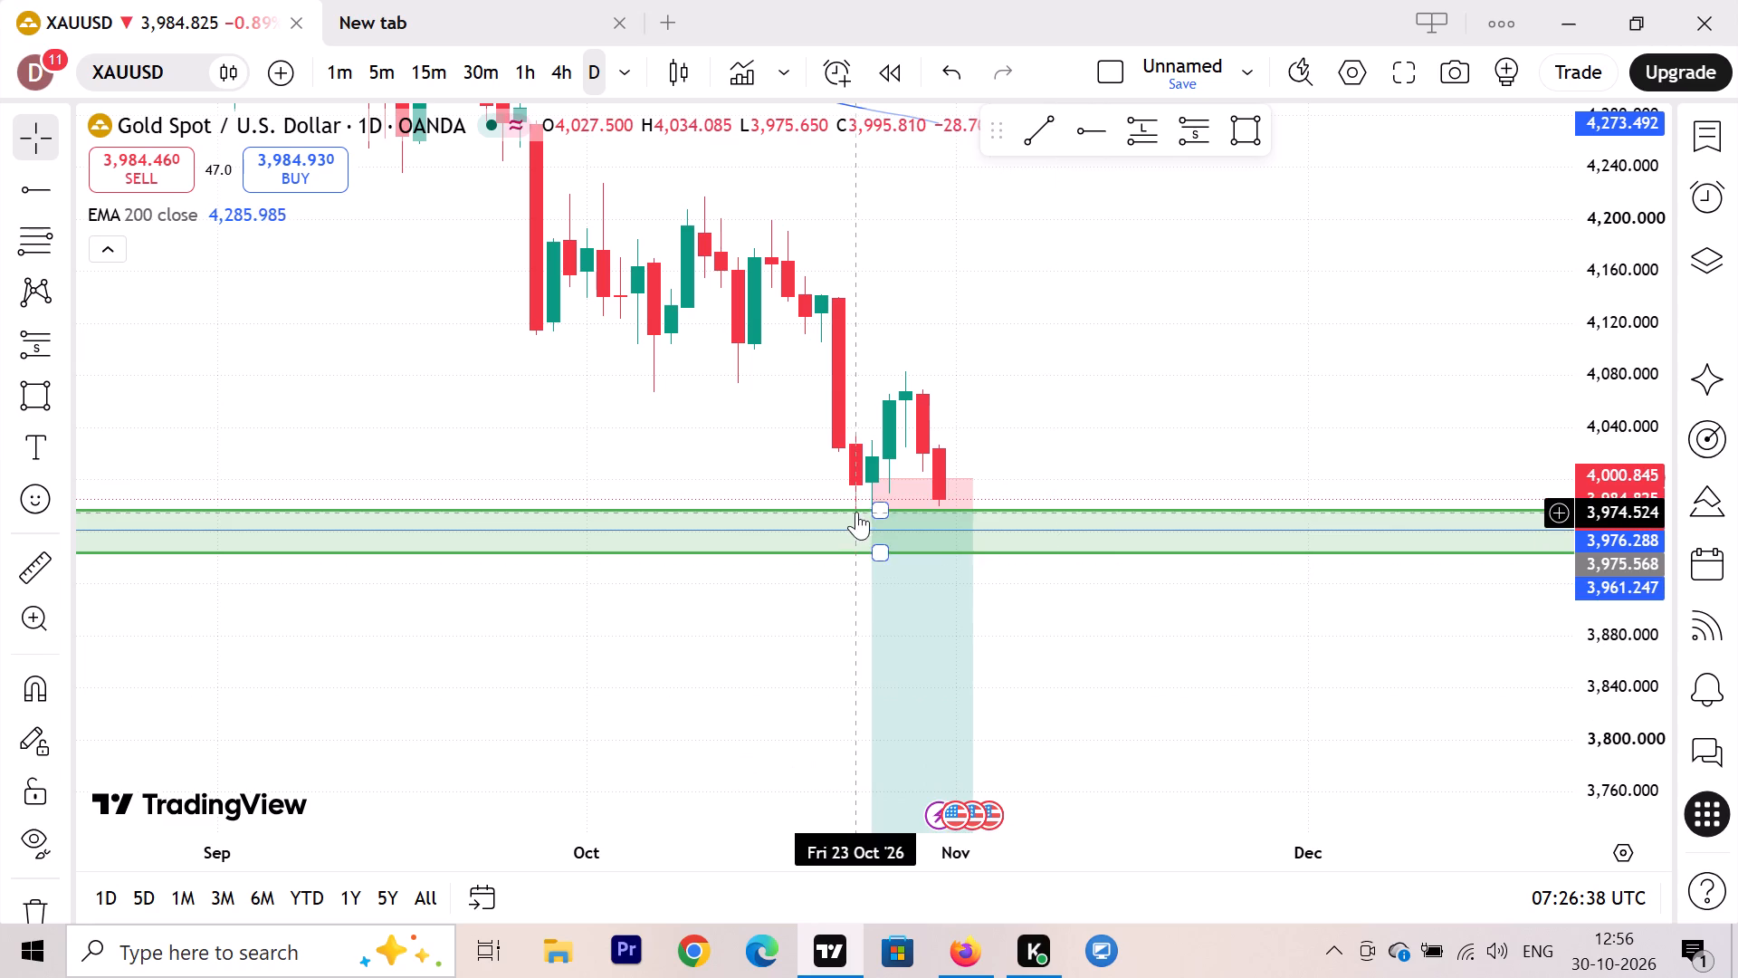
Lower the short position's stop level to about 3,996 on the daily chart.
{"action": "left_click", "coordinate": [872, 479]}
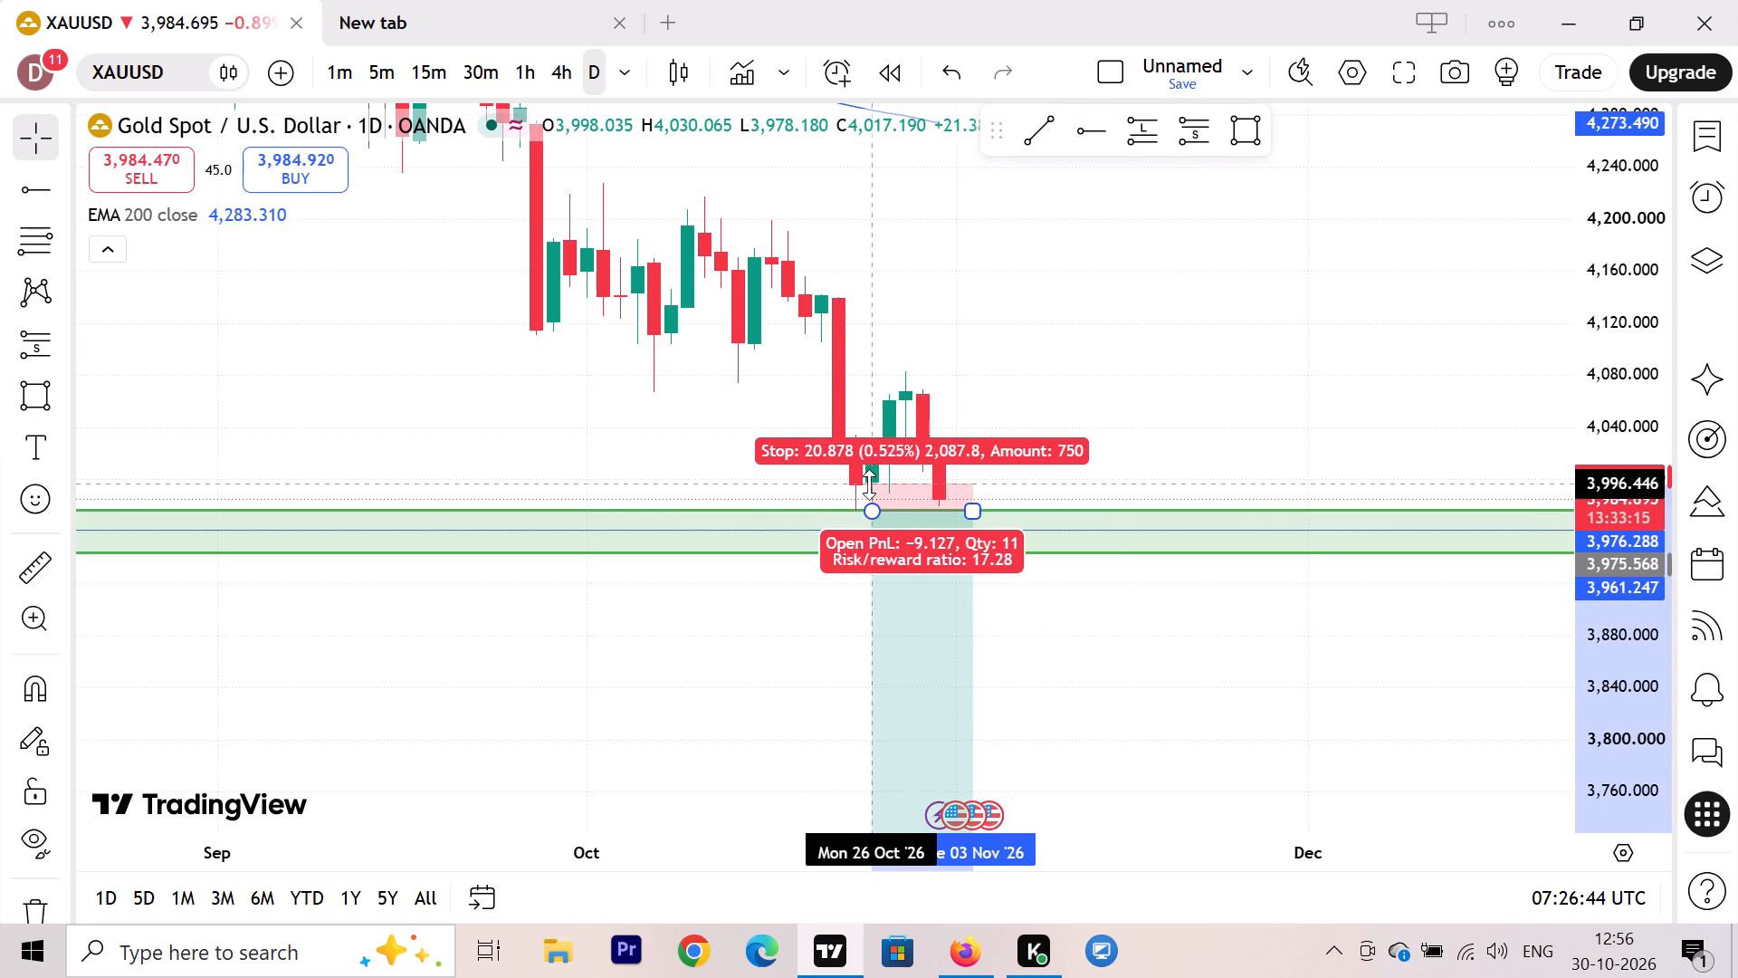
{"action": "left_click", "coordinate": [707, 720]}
Review the short position against the daily demand zone, and delete it from the 1-minute chart.
{"action": "scroll", "coordinate": [707, 720], "scroll_direction": "down", "scroll_amount": 6}
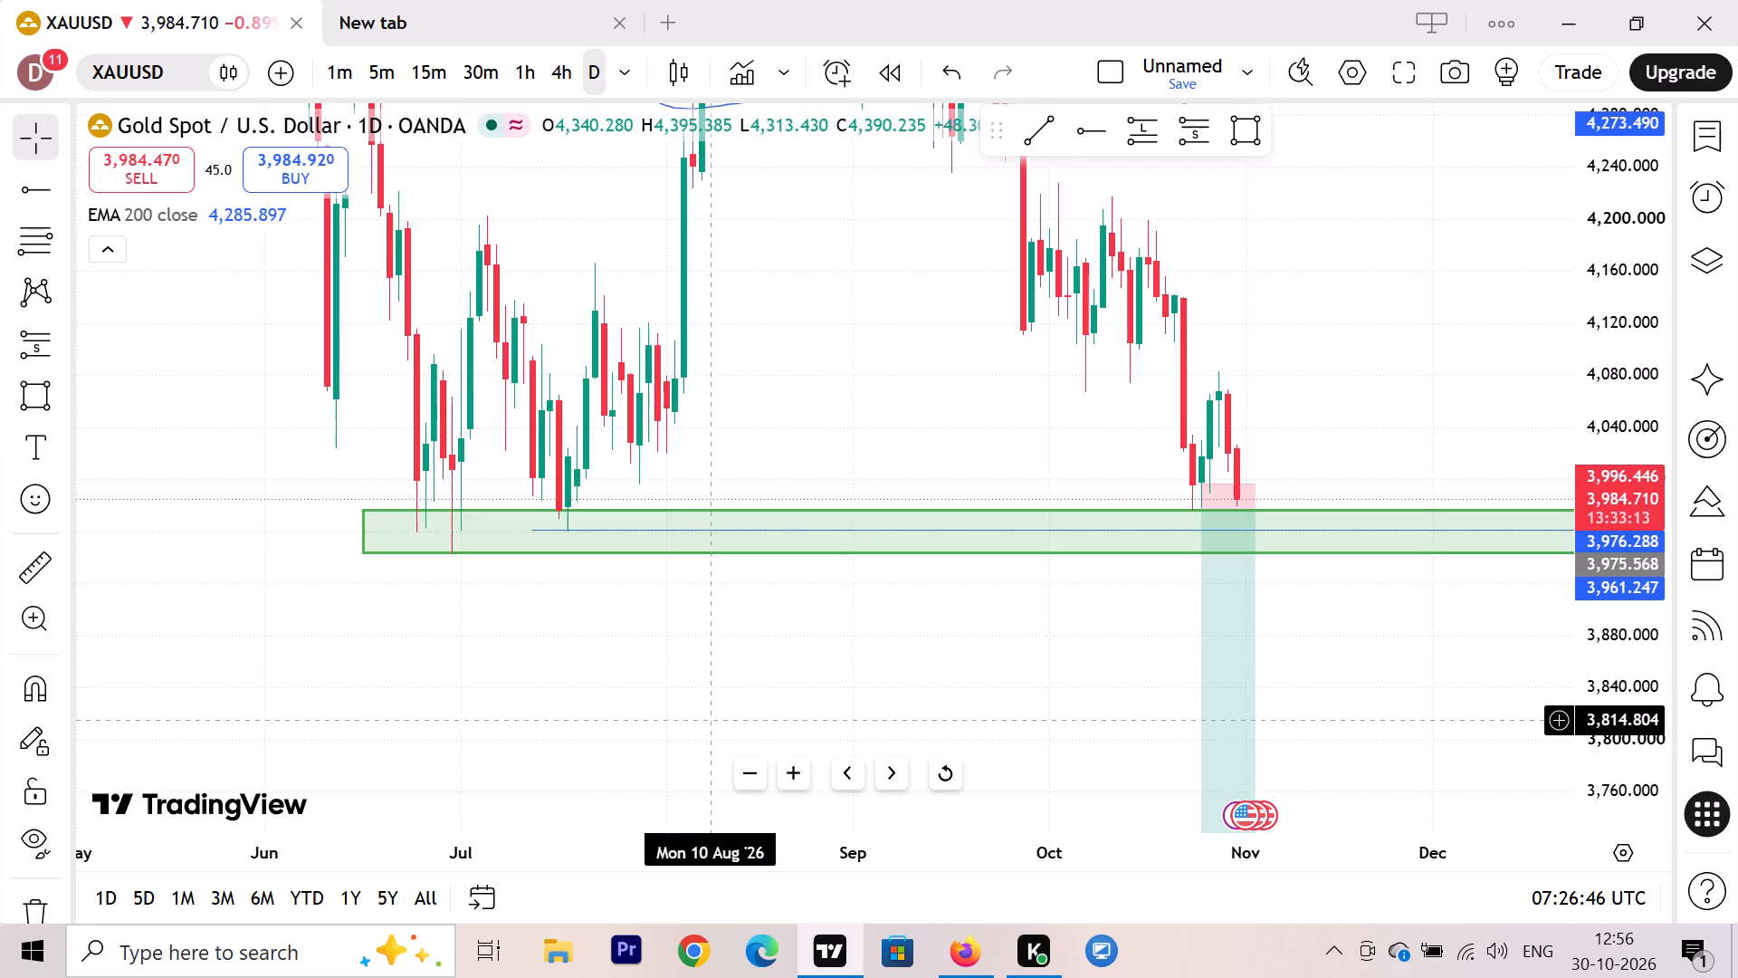
{"action": "scroll", "coordinate": [707, 720], "scroll_direction": "down", "scroll_amount": 2}
{"action": "left_click_drag", "start_coordinate": [1037, 683], "coordinate": [1007, 678]}
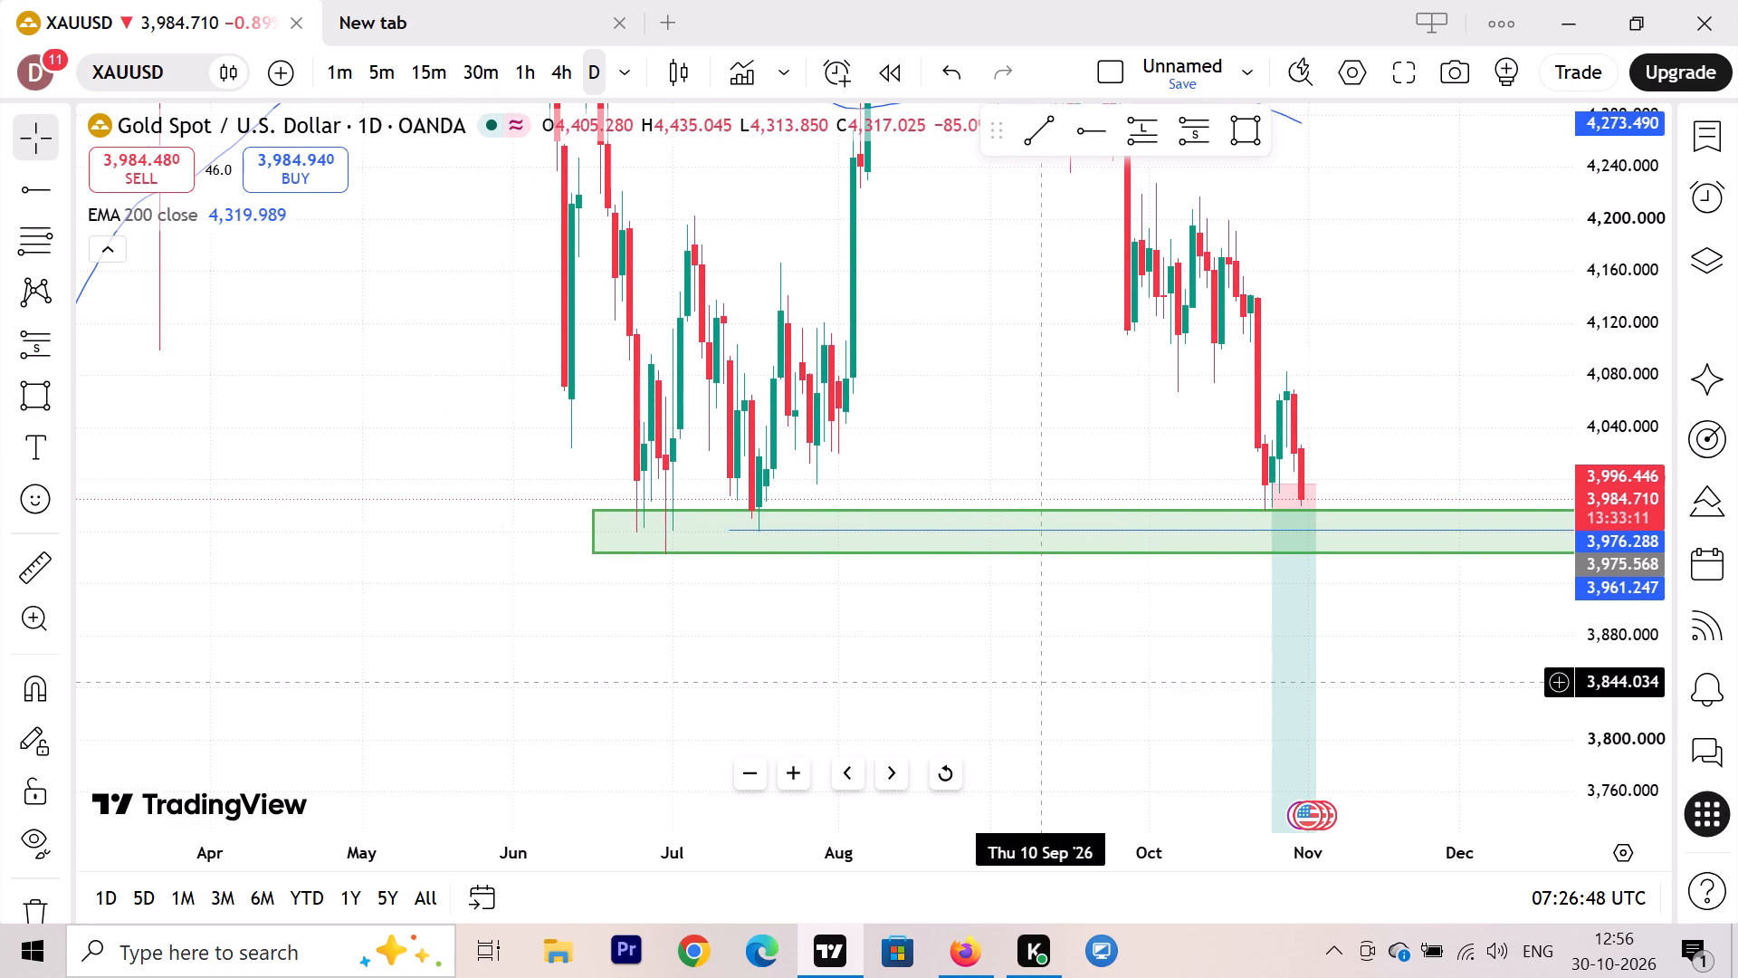
{"action": "left_click_drag", "start_coordinate": [1007, 678], "coordinate": [757, 613]}
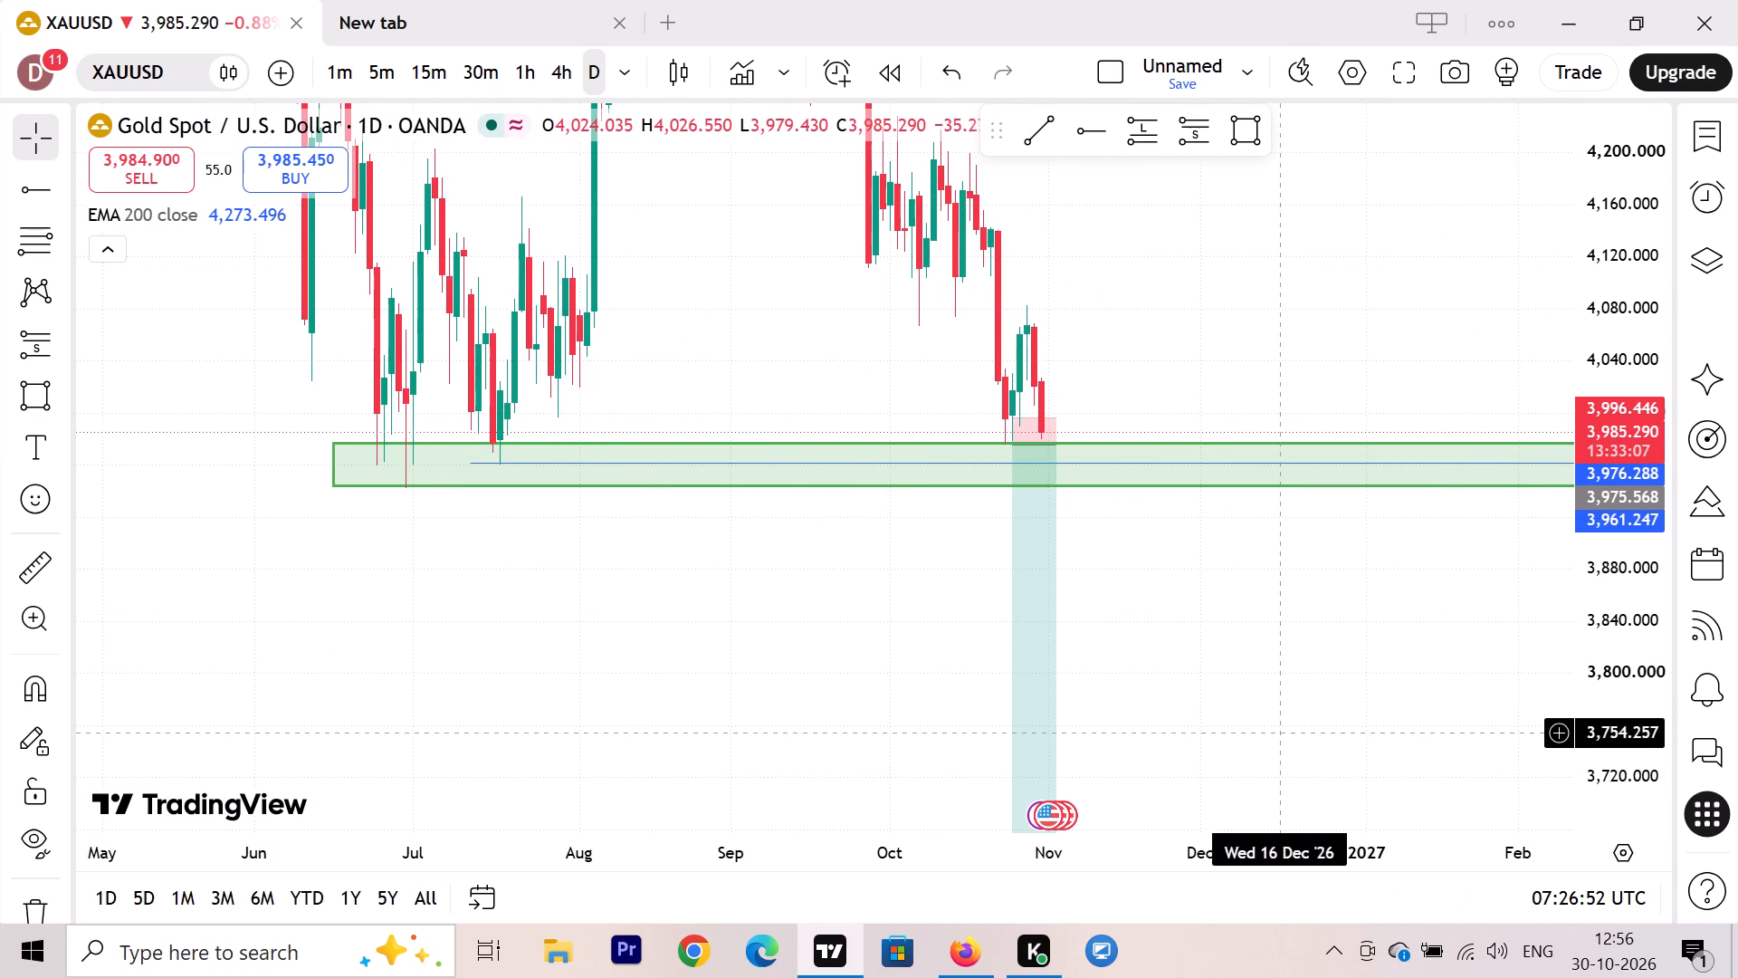
{"action": "scroll", "coordinate": [1620, 681], "scroll_direction": "down", "scroll_amount": 8}
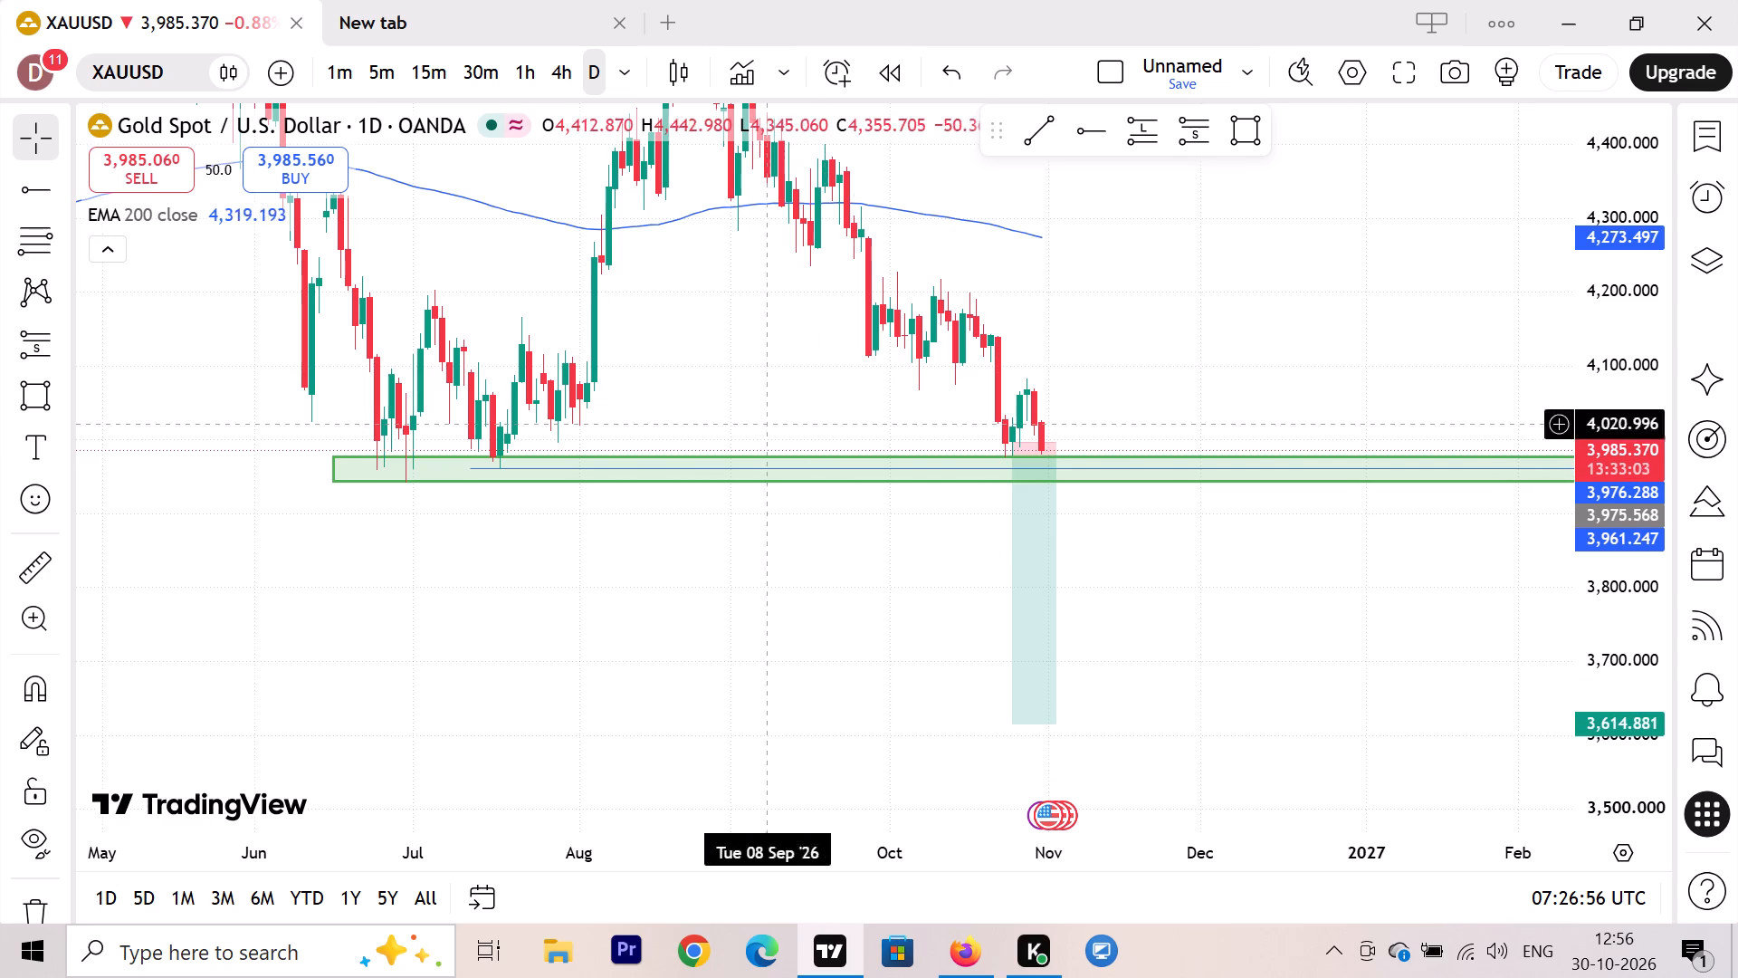
{"action": "left_click", "coordinate": [344, 67]}
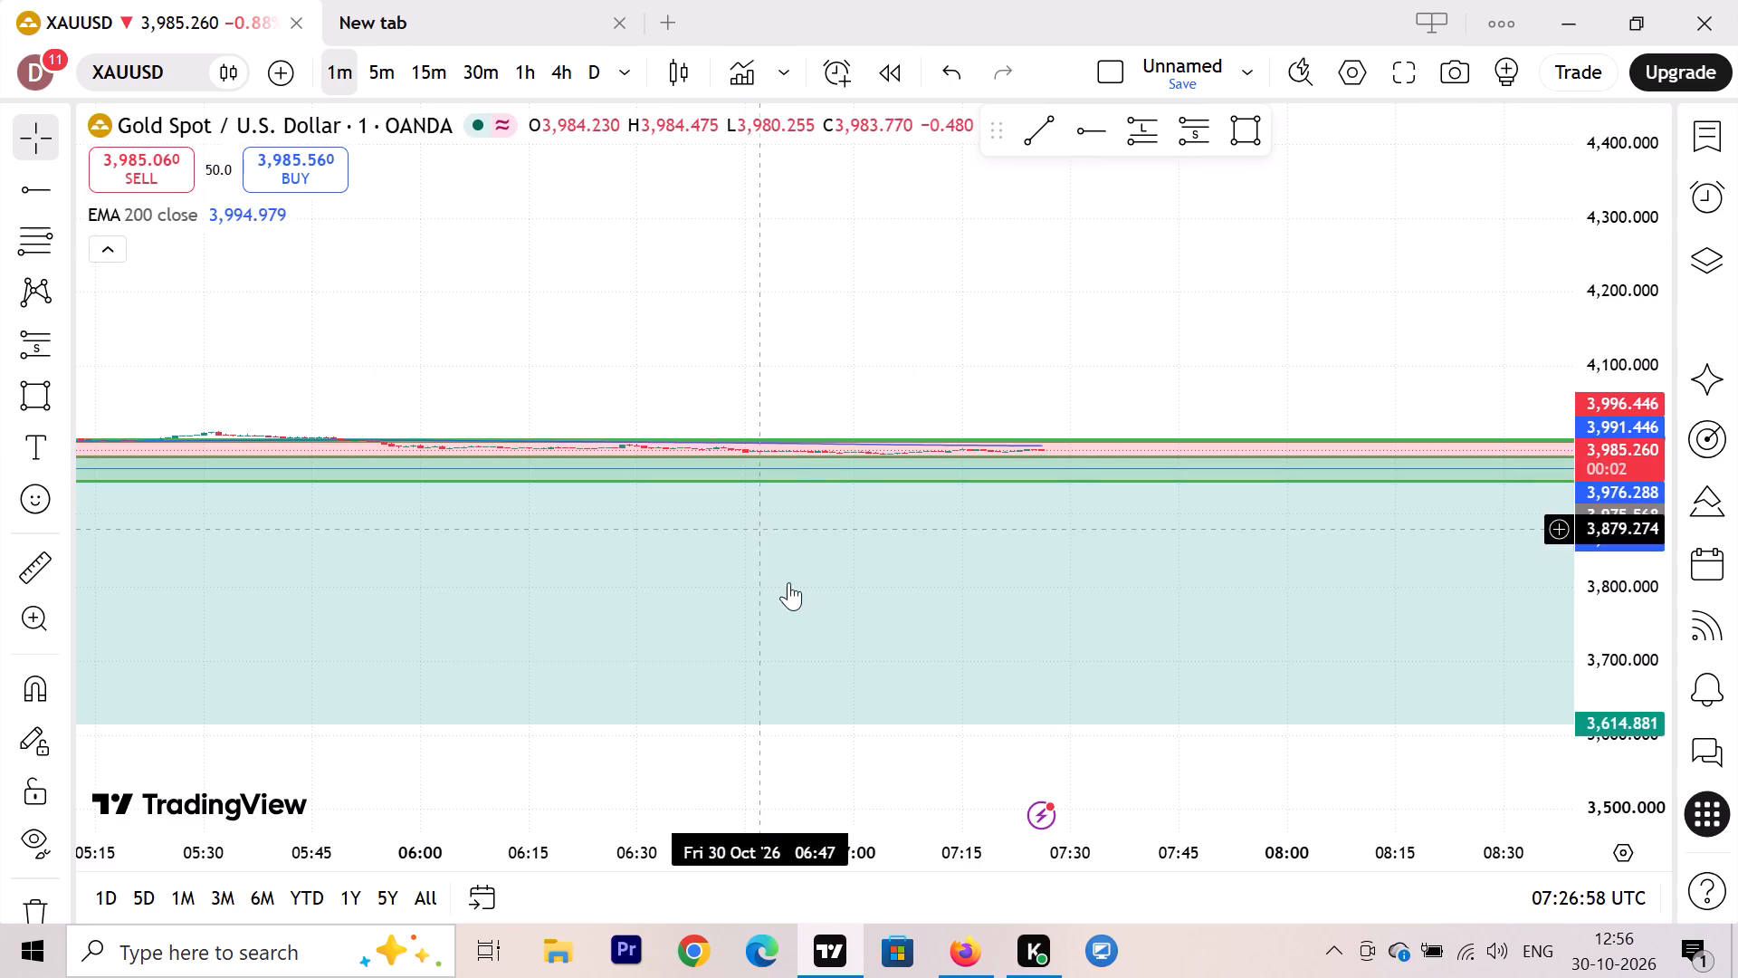
{"action": "left_click", "coordinate": [1092, 437]}
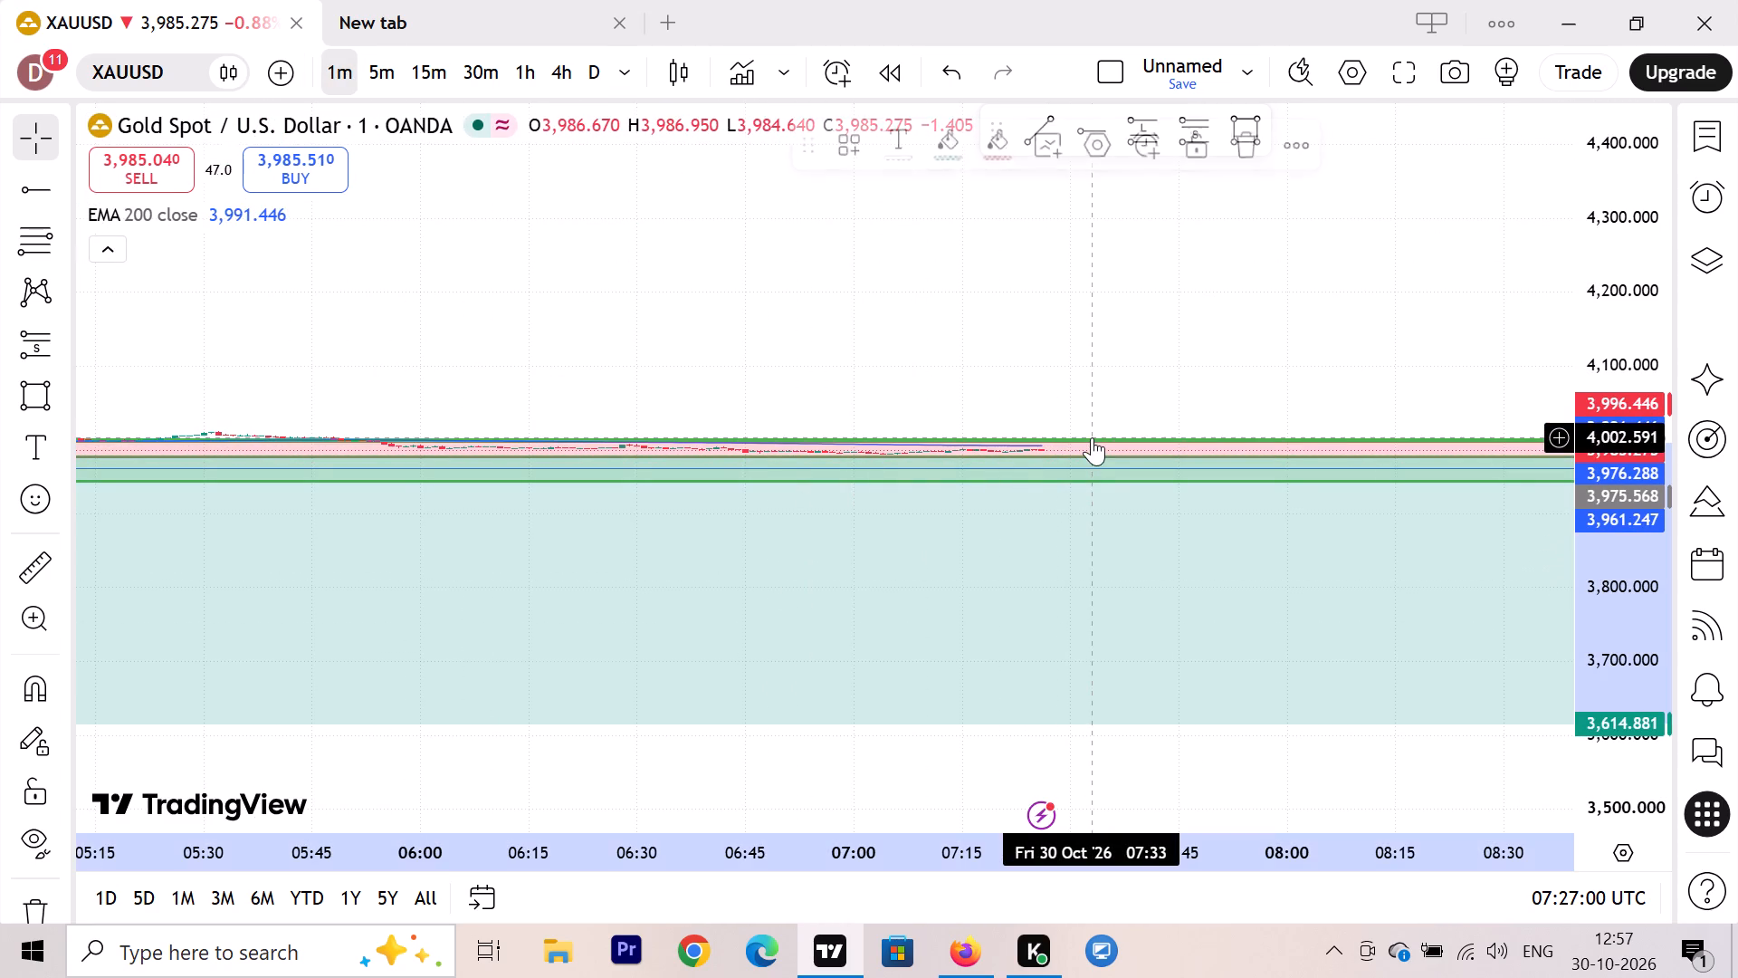
{"action": "left_click", "coordinate": [1256, 150]}
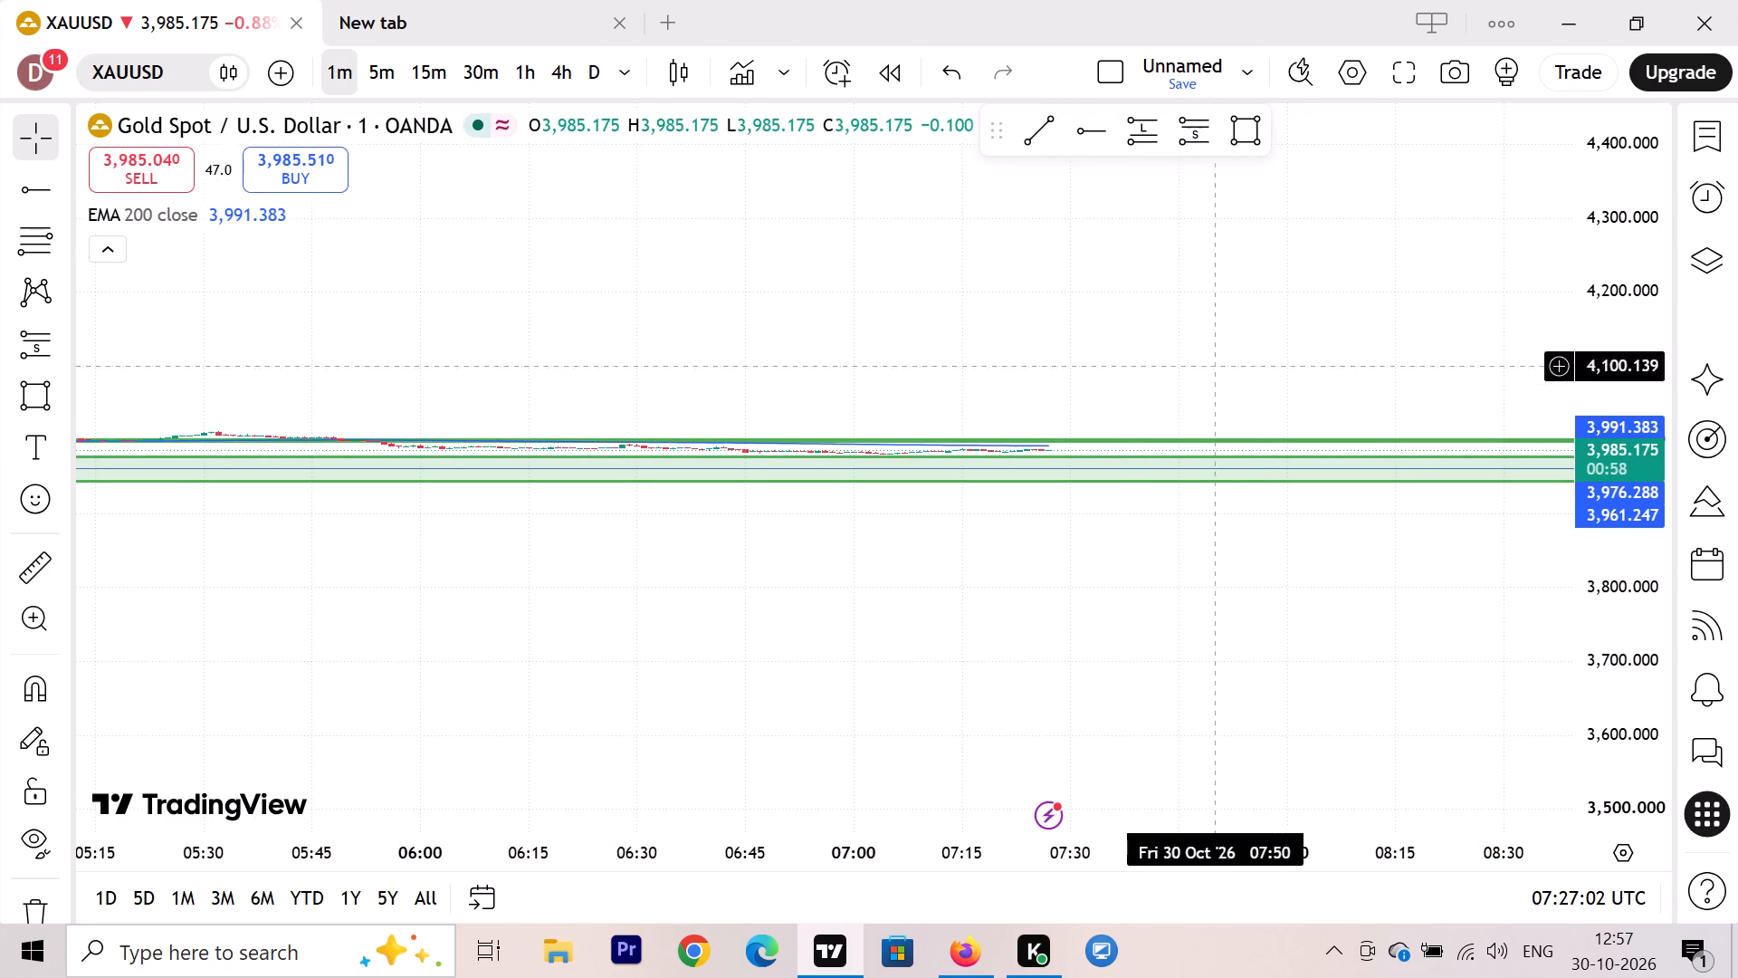
Examine the 1-minute decline of 29–30 October relative to the small zone near 4,000 and the larger demand zone below.
{"action": "scroll", "coordinate": [1121, 581], "scroll_direction": "down", "scroll_amount": 6}
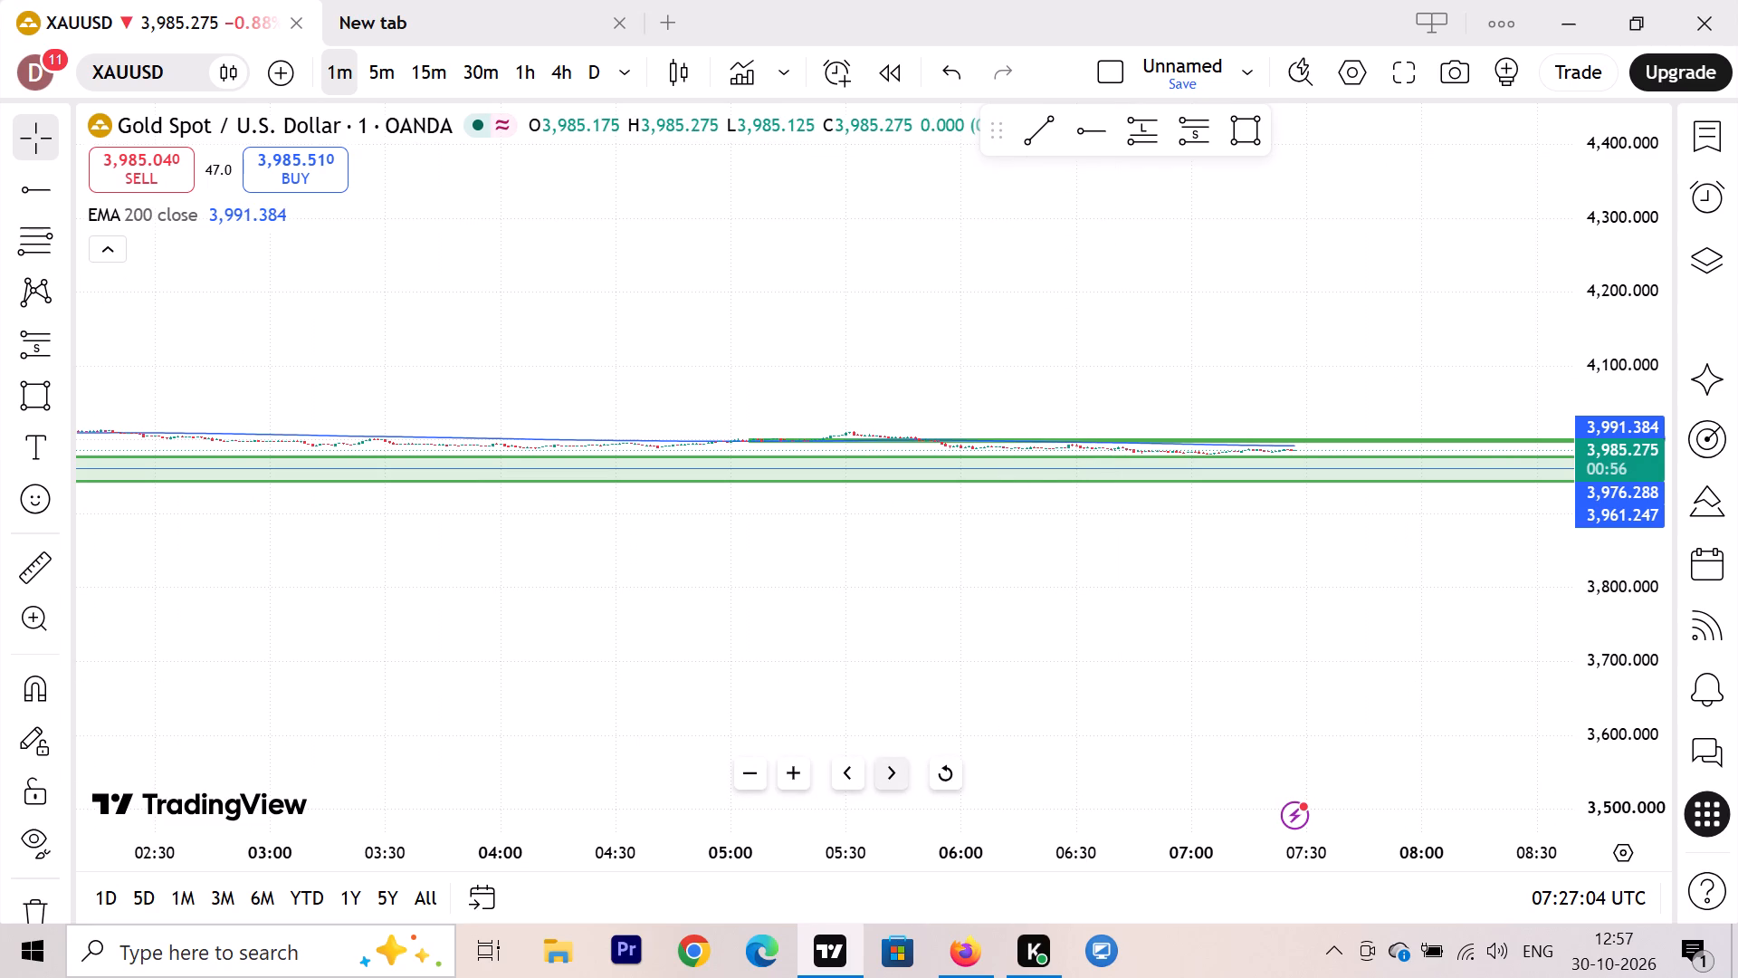
{"action": "left_click", "coordinate": [946, 781]}
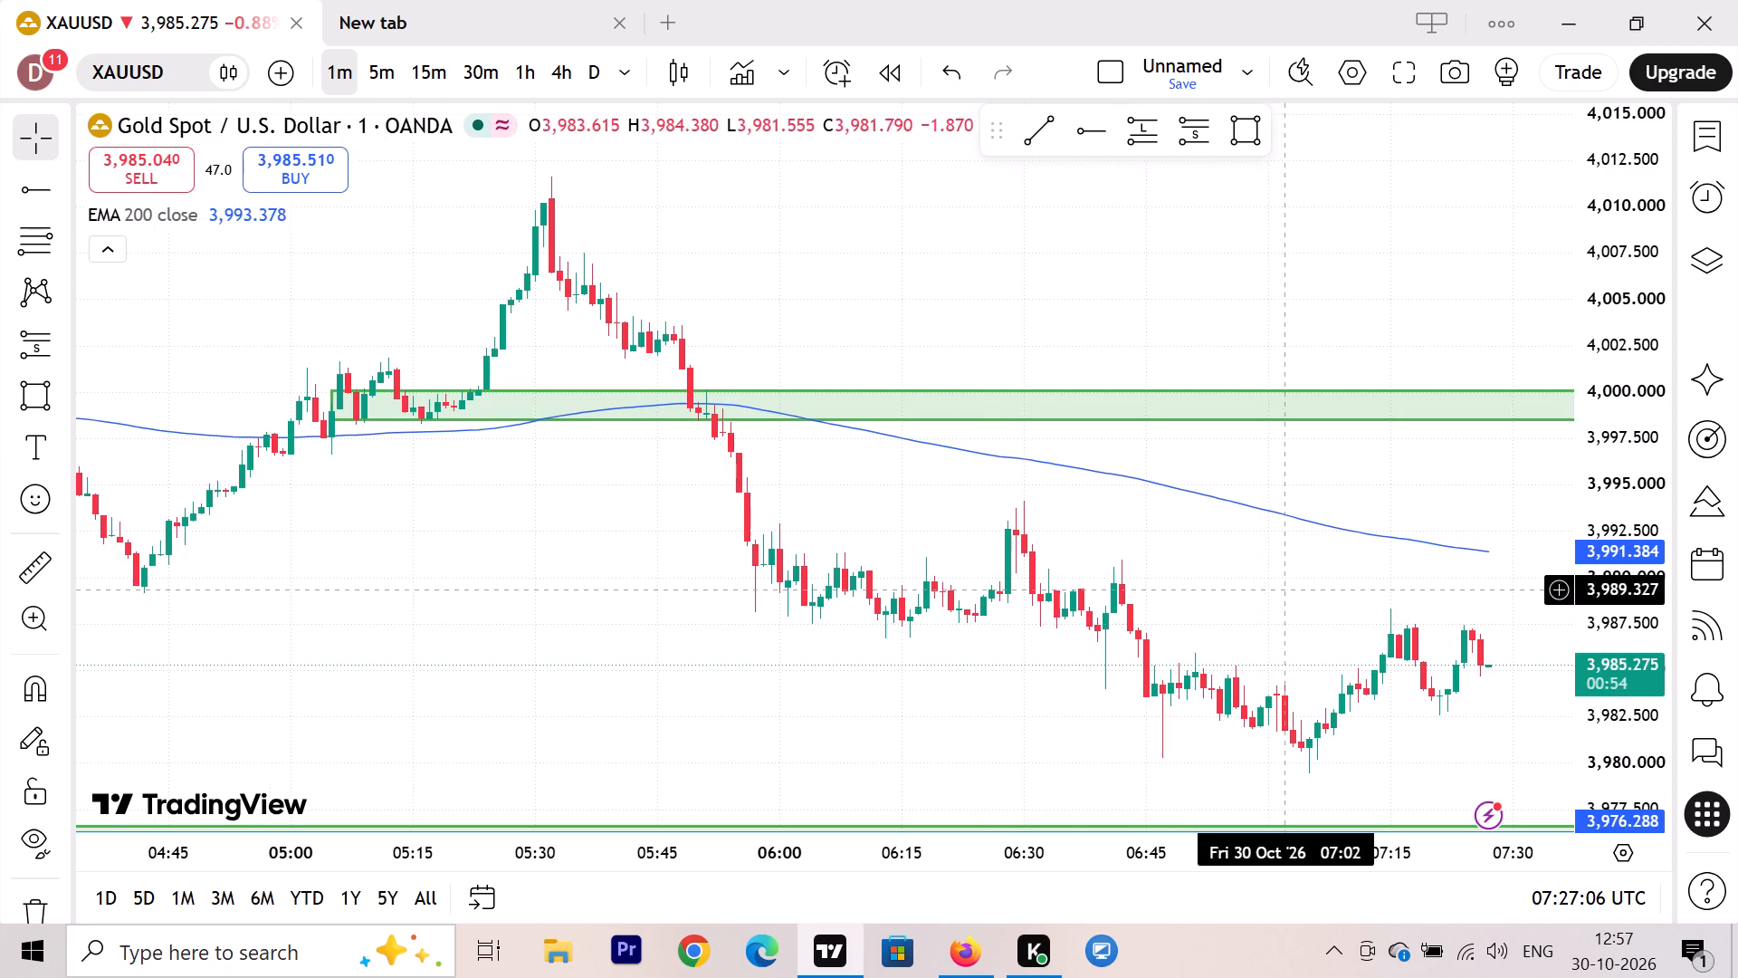
{"action": "left_click_drag", "start_coordinate": [1279, 588], "coordinate": [789, 451]}
{"action": "scroll", "coordinate": [789, 451], "scroll_direction": "down", "scroll_amount": 6}
{"action": "scroll", "coordinate": [844, 606], "scroll_direction": "down", "scroll_amount": 11}
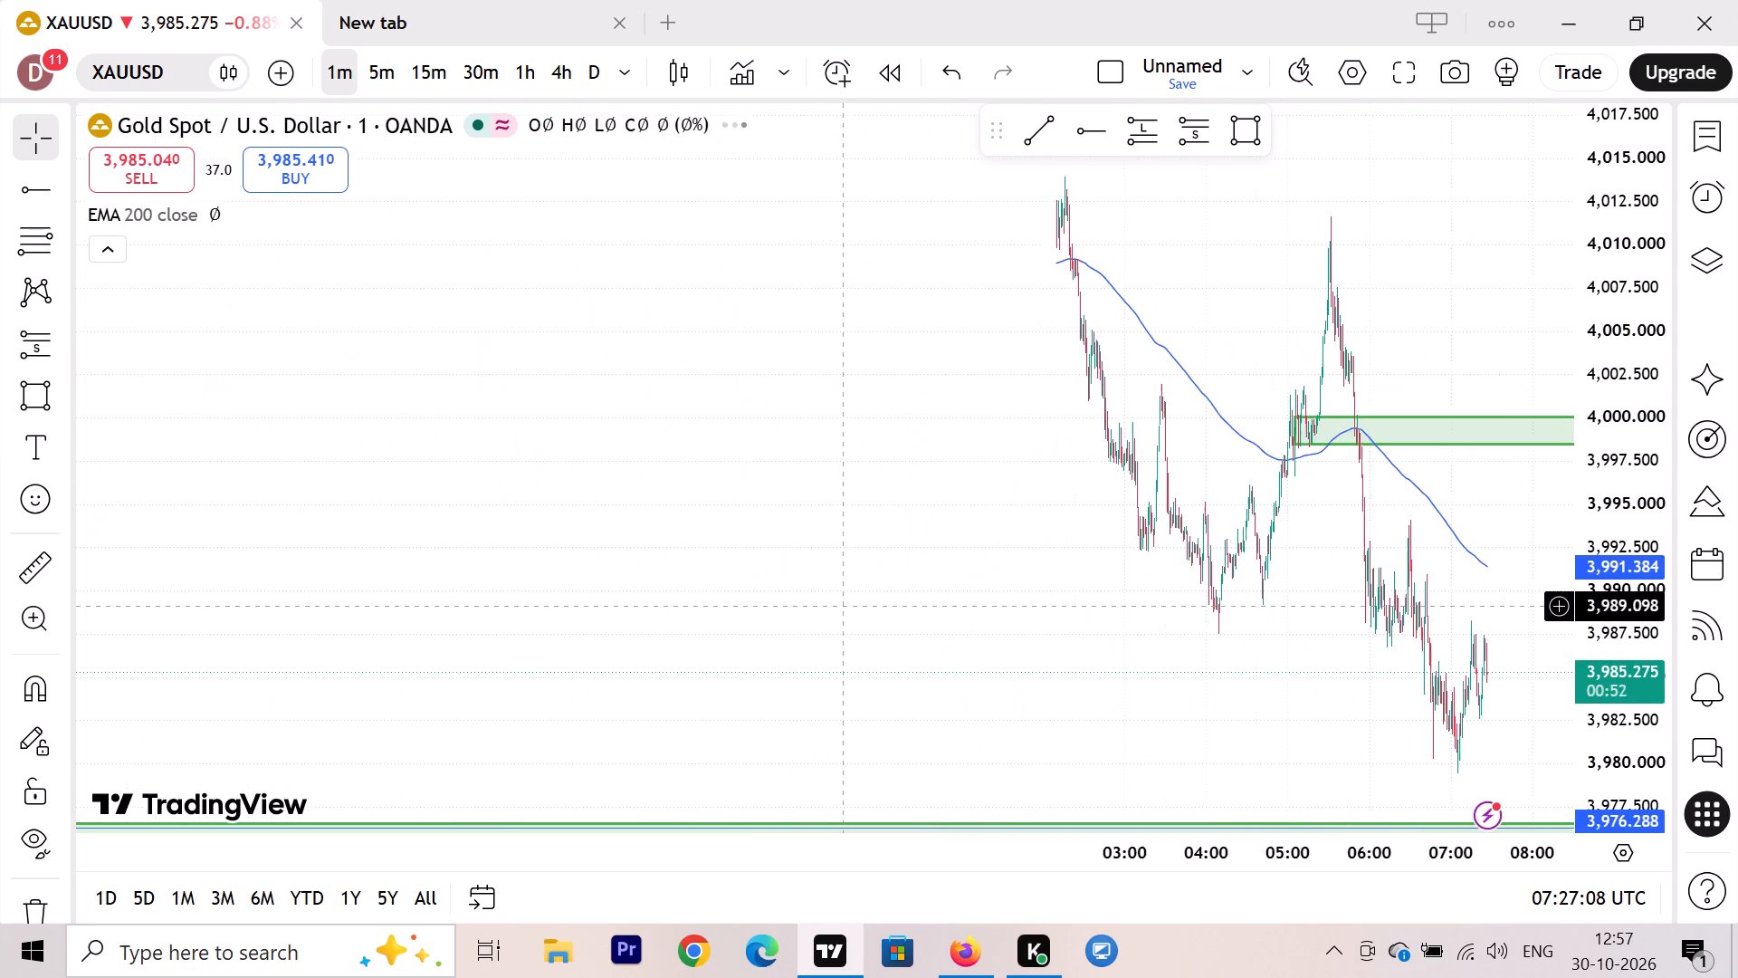
{"action": "scroll", "coordinate": [844, 607], "scroll_direction": "down", "scroll_amount": 4}
{"action": "left_click_drag", "start_coordinate": [875, 675], "coordinate": [735, 496]}
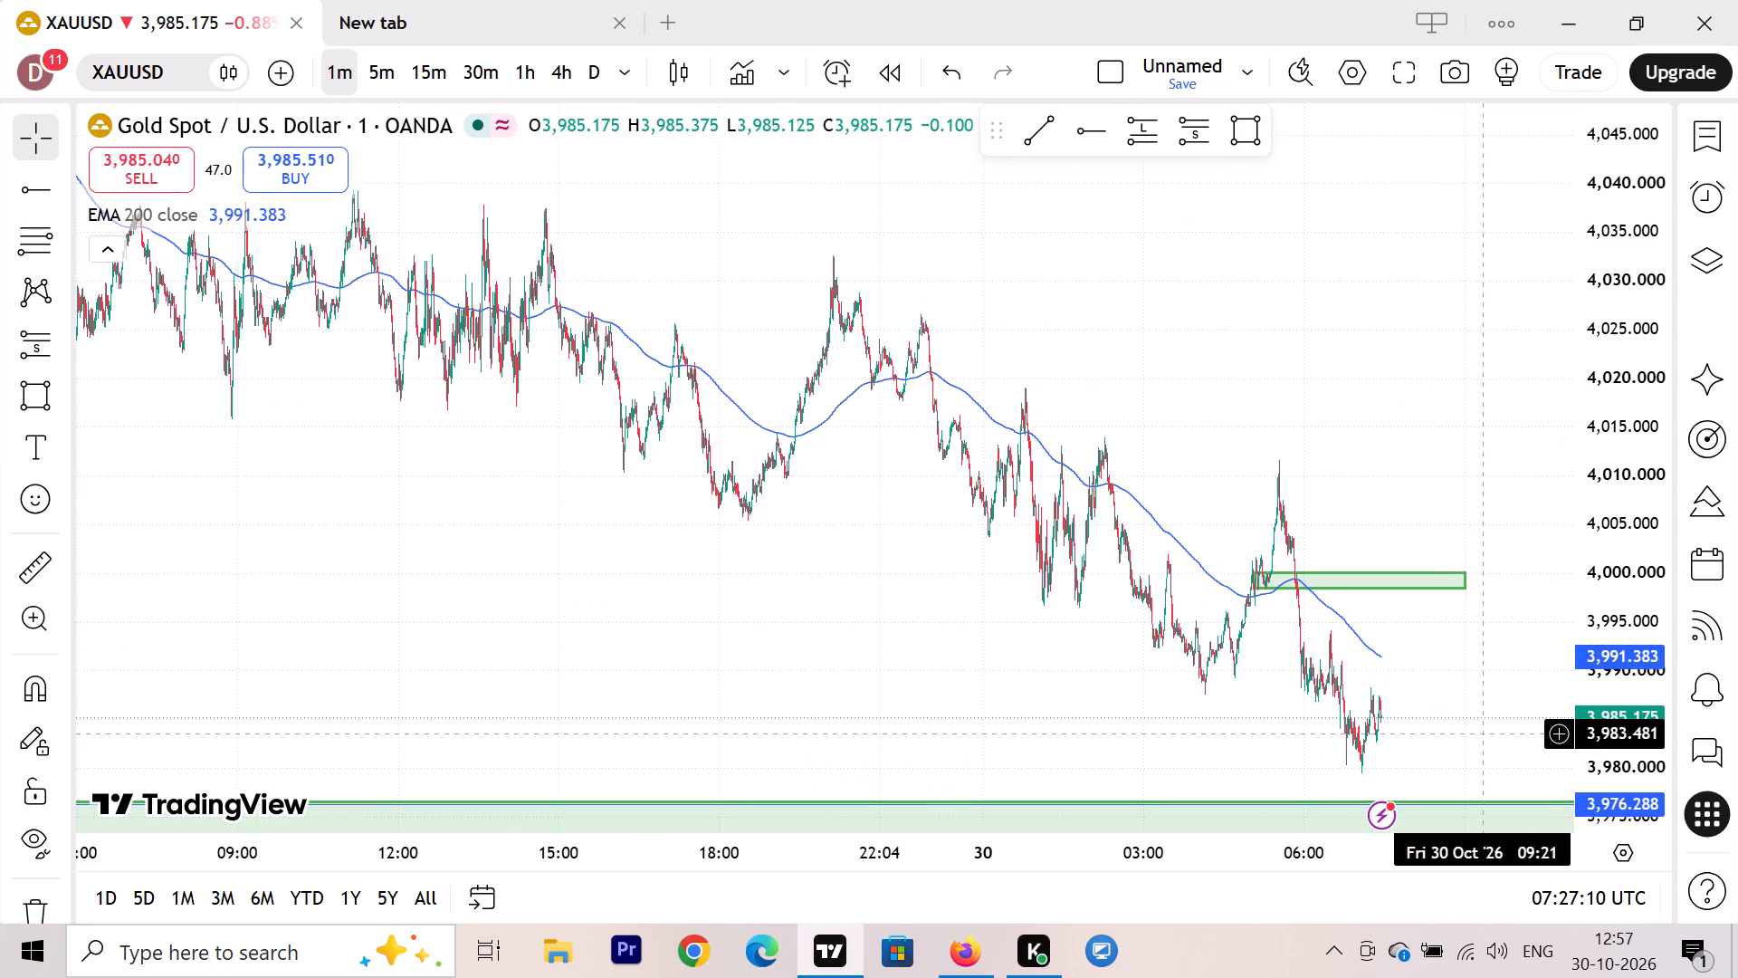
{"action": "scroll", "coordinate": [1603, 650], "scroll_direction": "down", "scroll_amount": 12}
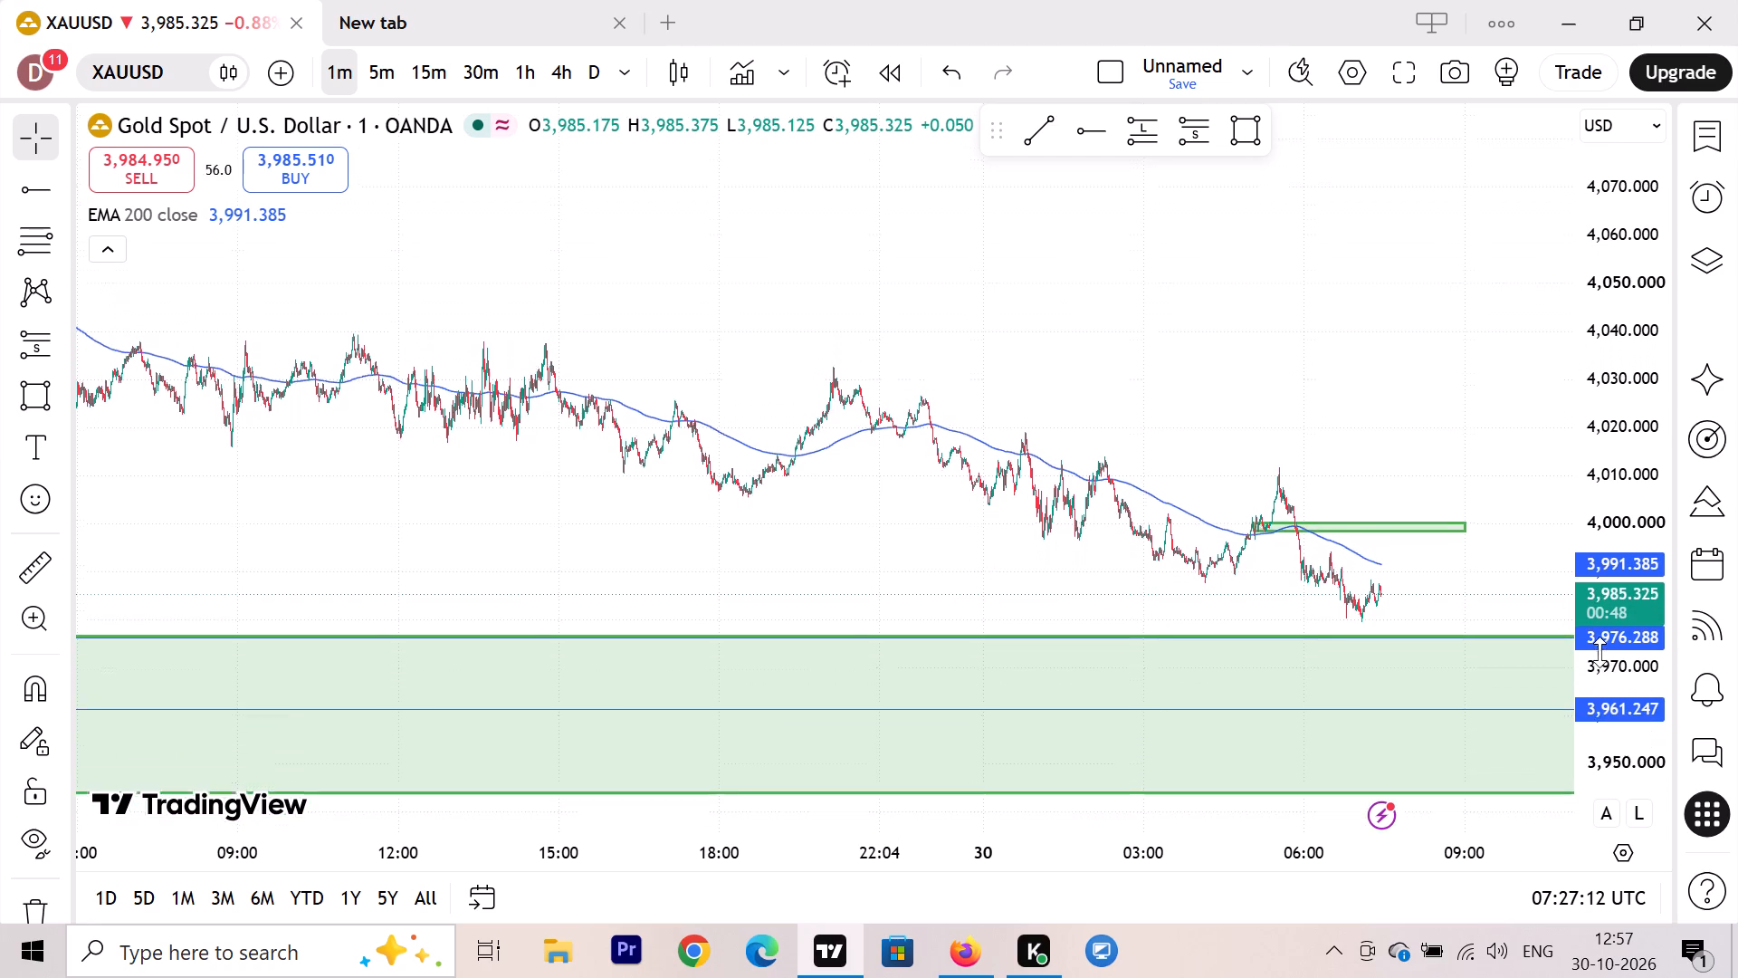
{"action": "scroll", "coordinate": [1600, 652], "scroll_direction": "down", "scroll_amount": 1}
{"action": "scroll", "coordinate": [1280, 761], "scroll_direction": "down", "scroll_amount": 4}
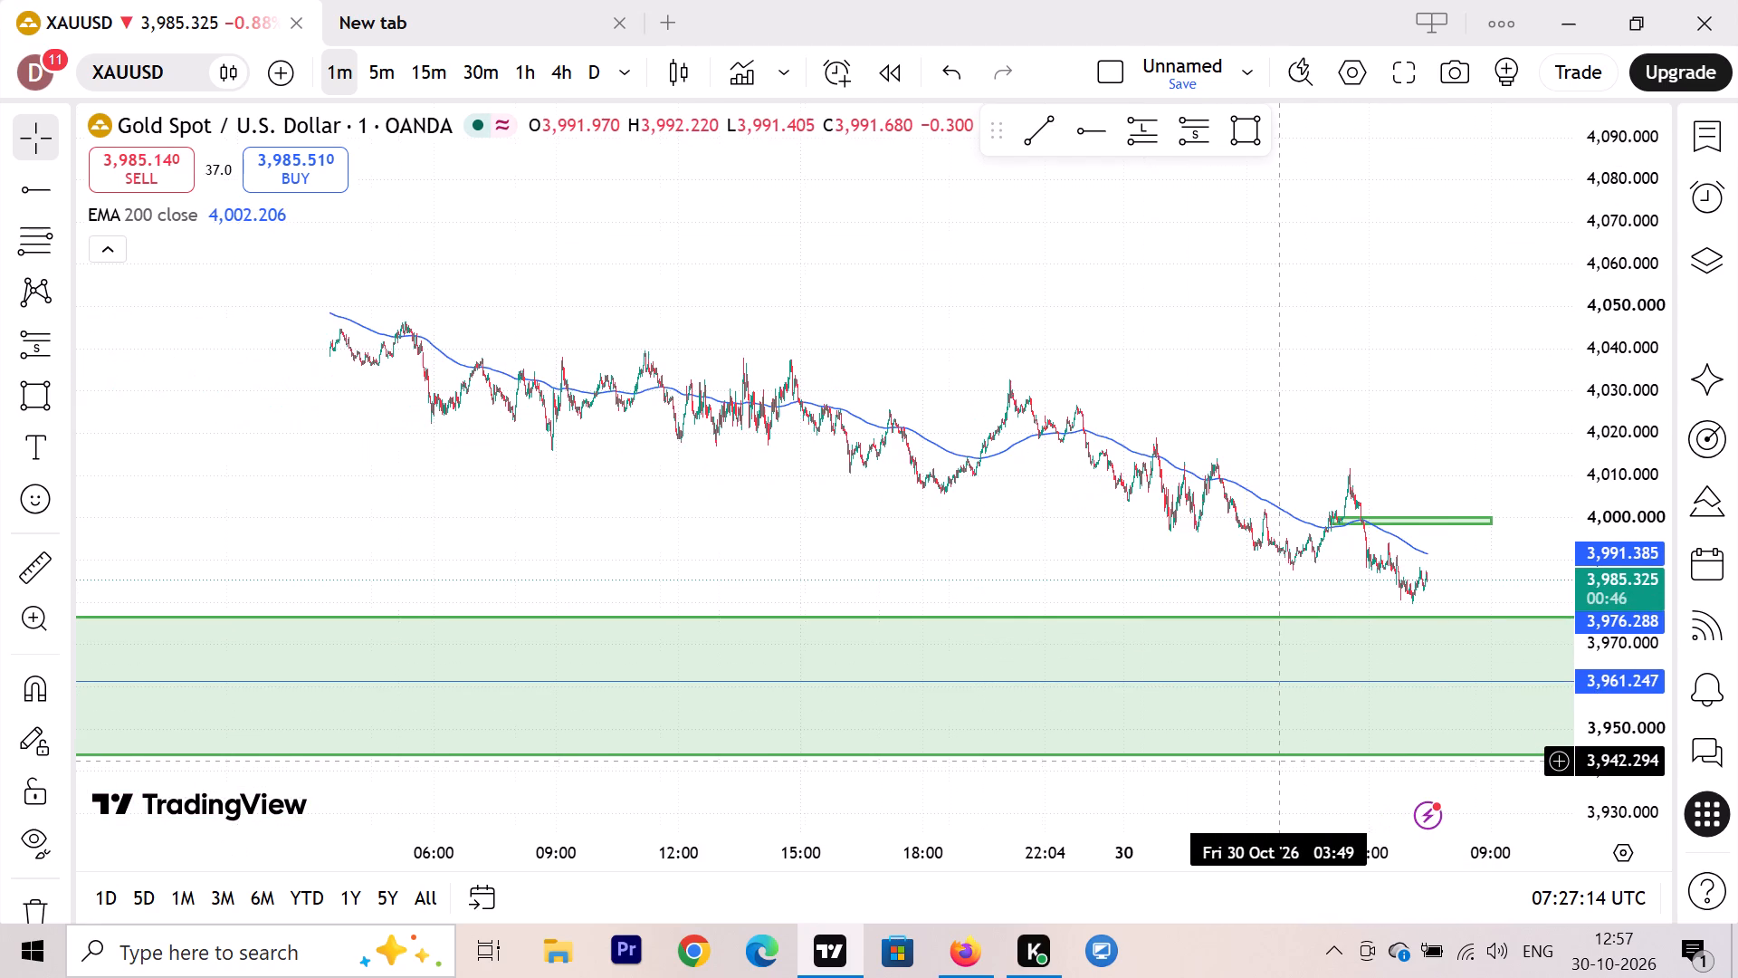
{"action": "scroll", "coordinate": [1280, 761], "scroll_direction": "down", "scroll_amount": 13}
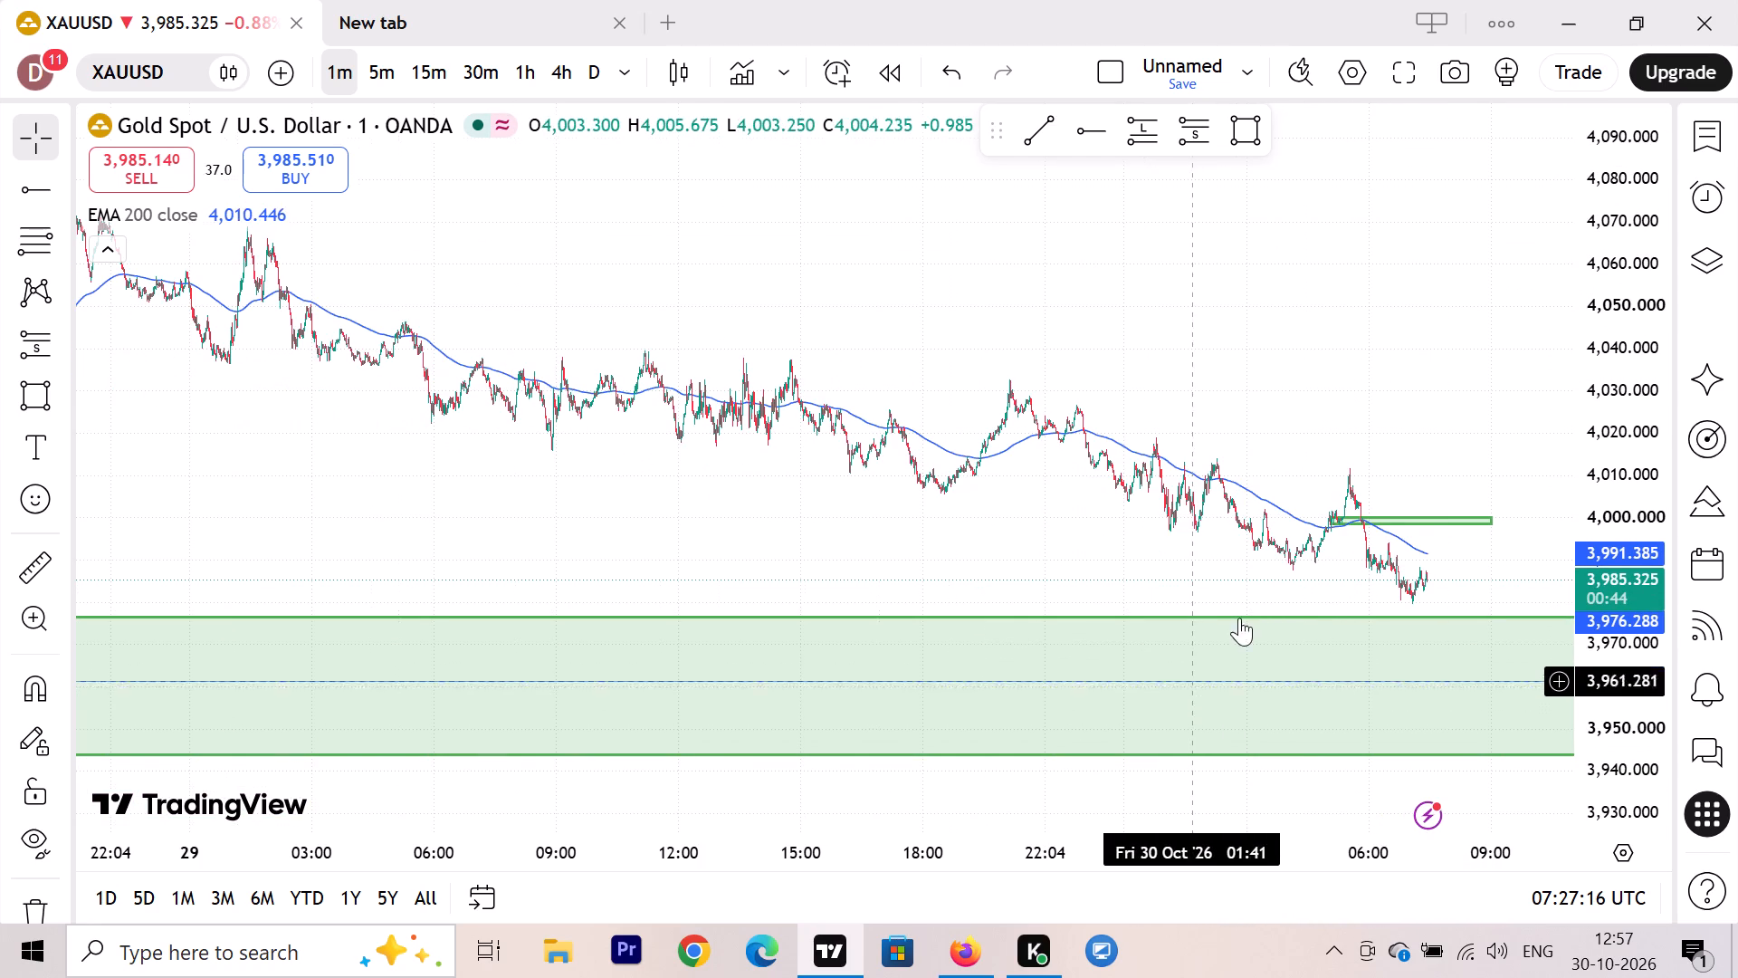
{"action": "left_click_drag", "start_coordinate": [1278, 547], "coordinate": [775, 428]}
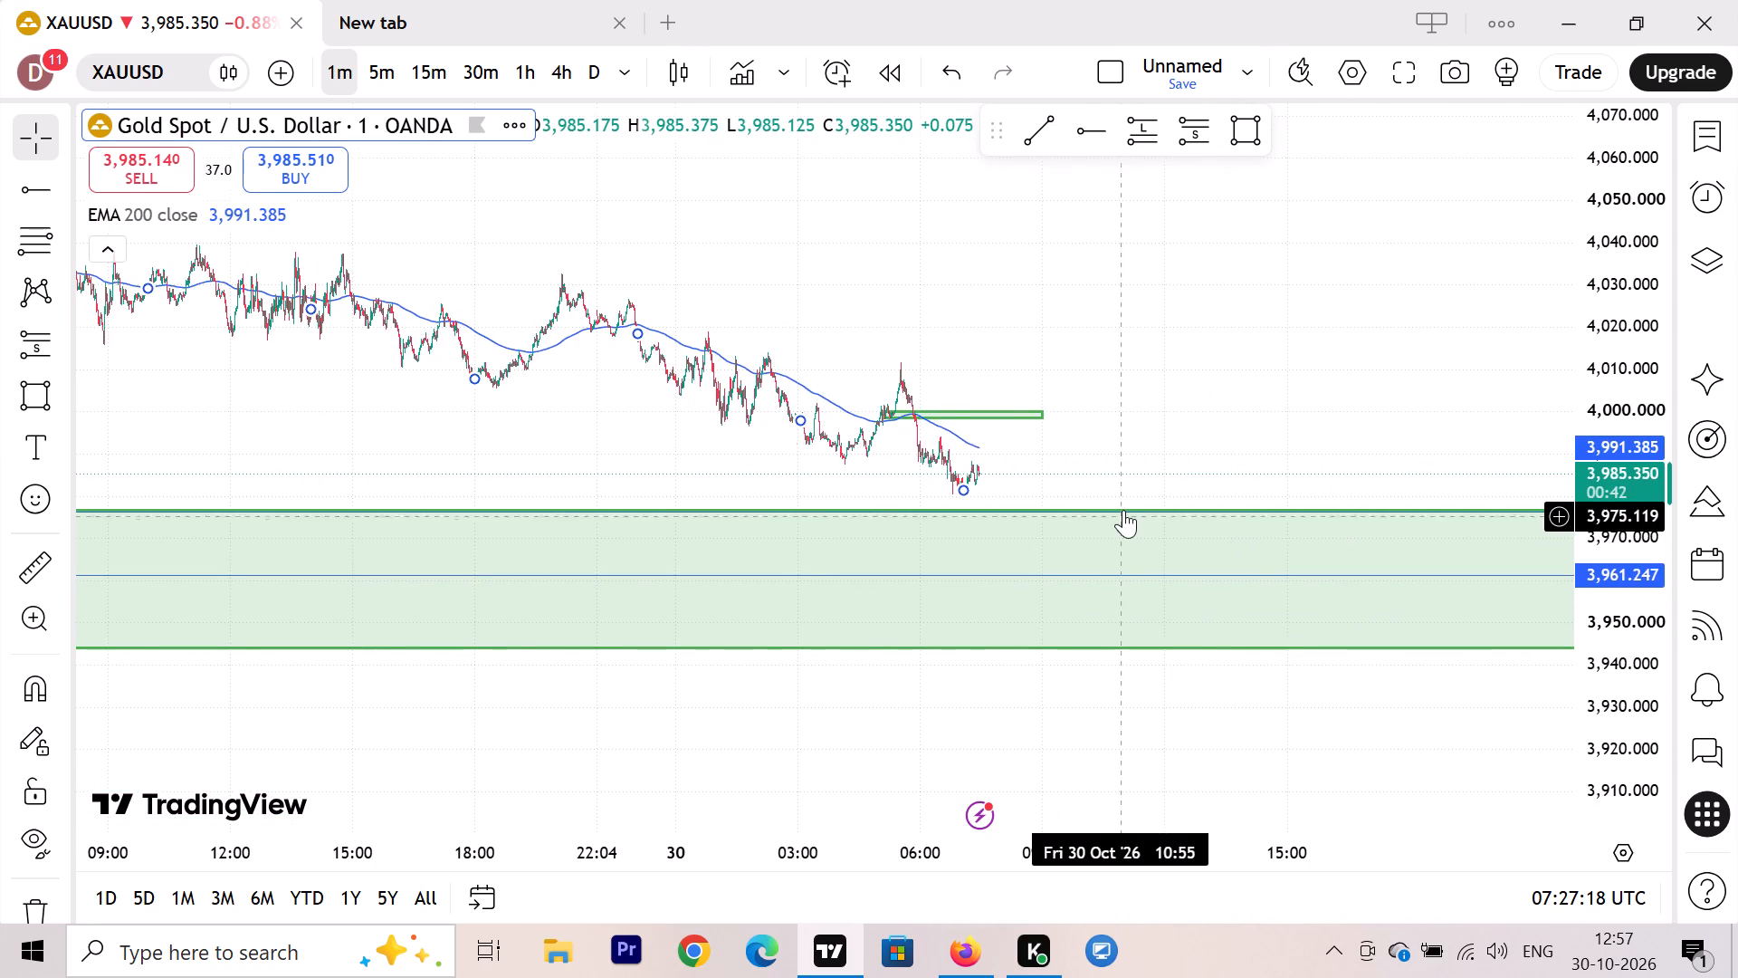
On the 1-minute chart, measure the distance from about 3,986 down to about 3,975, just inside the demand zone's upper edge.
{"action": "scroll", "coordinate": [1123, 510], "scroll_direction": "up", "scroll_amount": 10}
{"action": "left_click_drag", "start_coordinate": [652, 401], "coordinate": [1071, 392]}
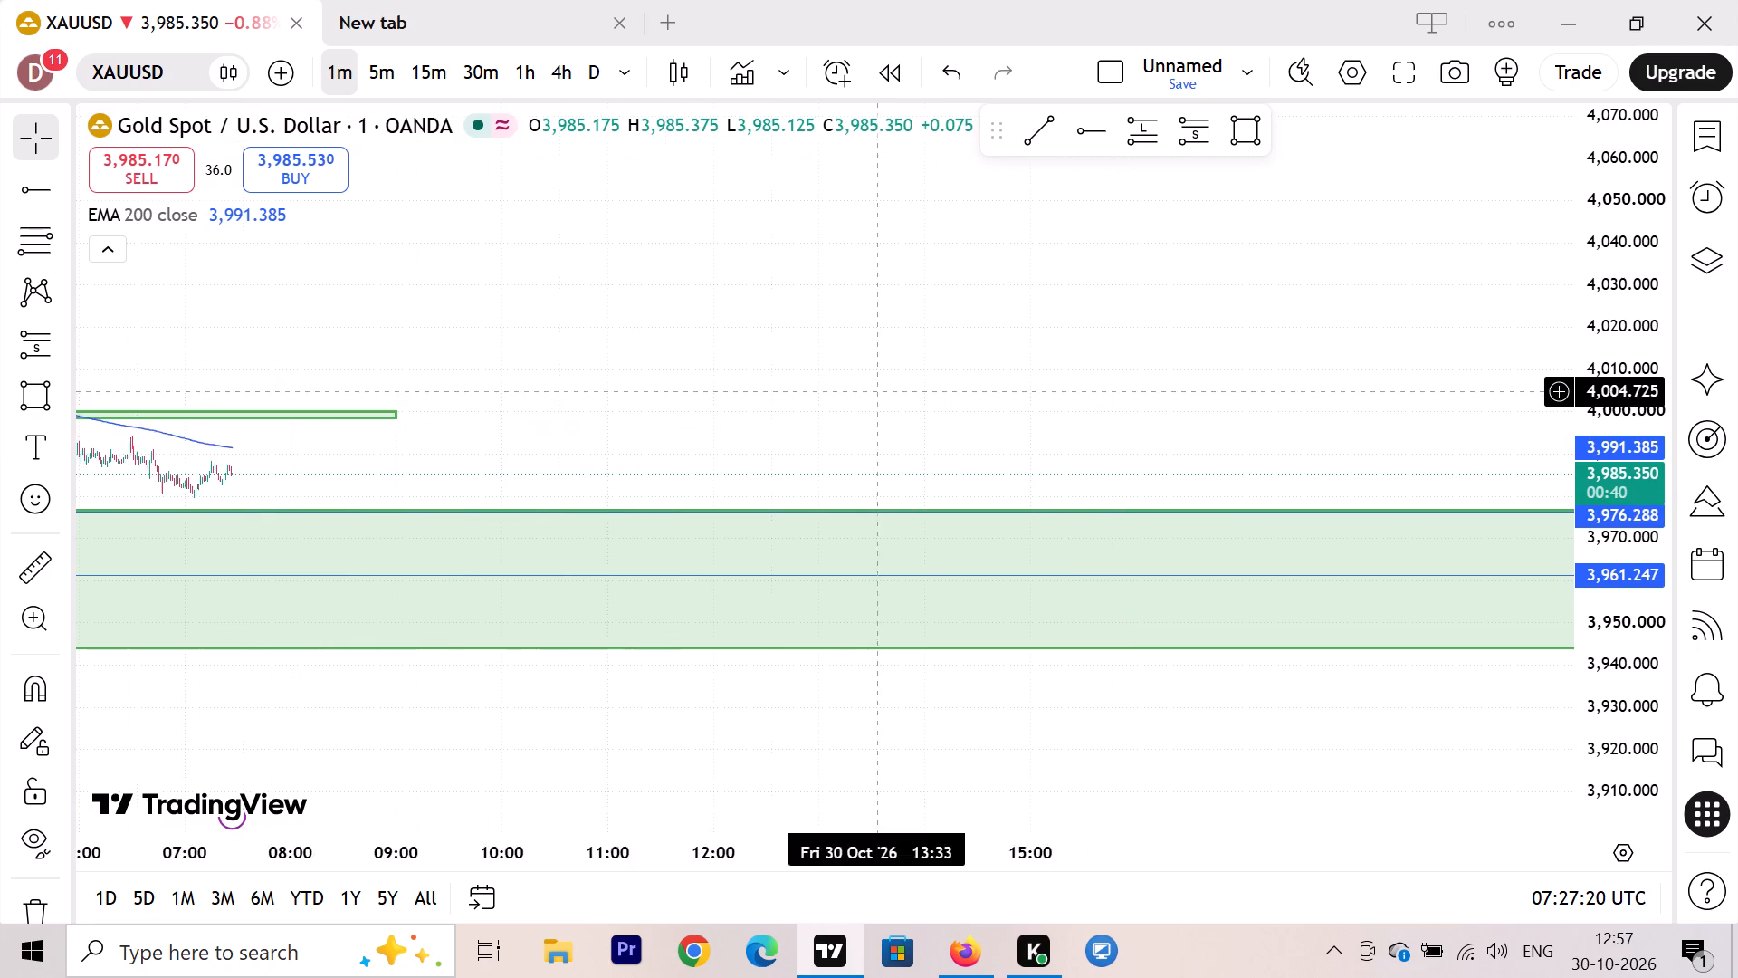
{"action": "left_click_drag", "start_coordinate": [1071, 392], "coordinate": [1407, 396]}
{"action": "scroll", "coordinate": [1640, 475], "scroll_direction": "up", "scroll_amount": 11}
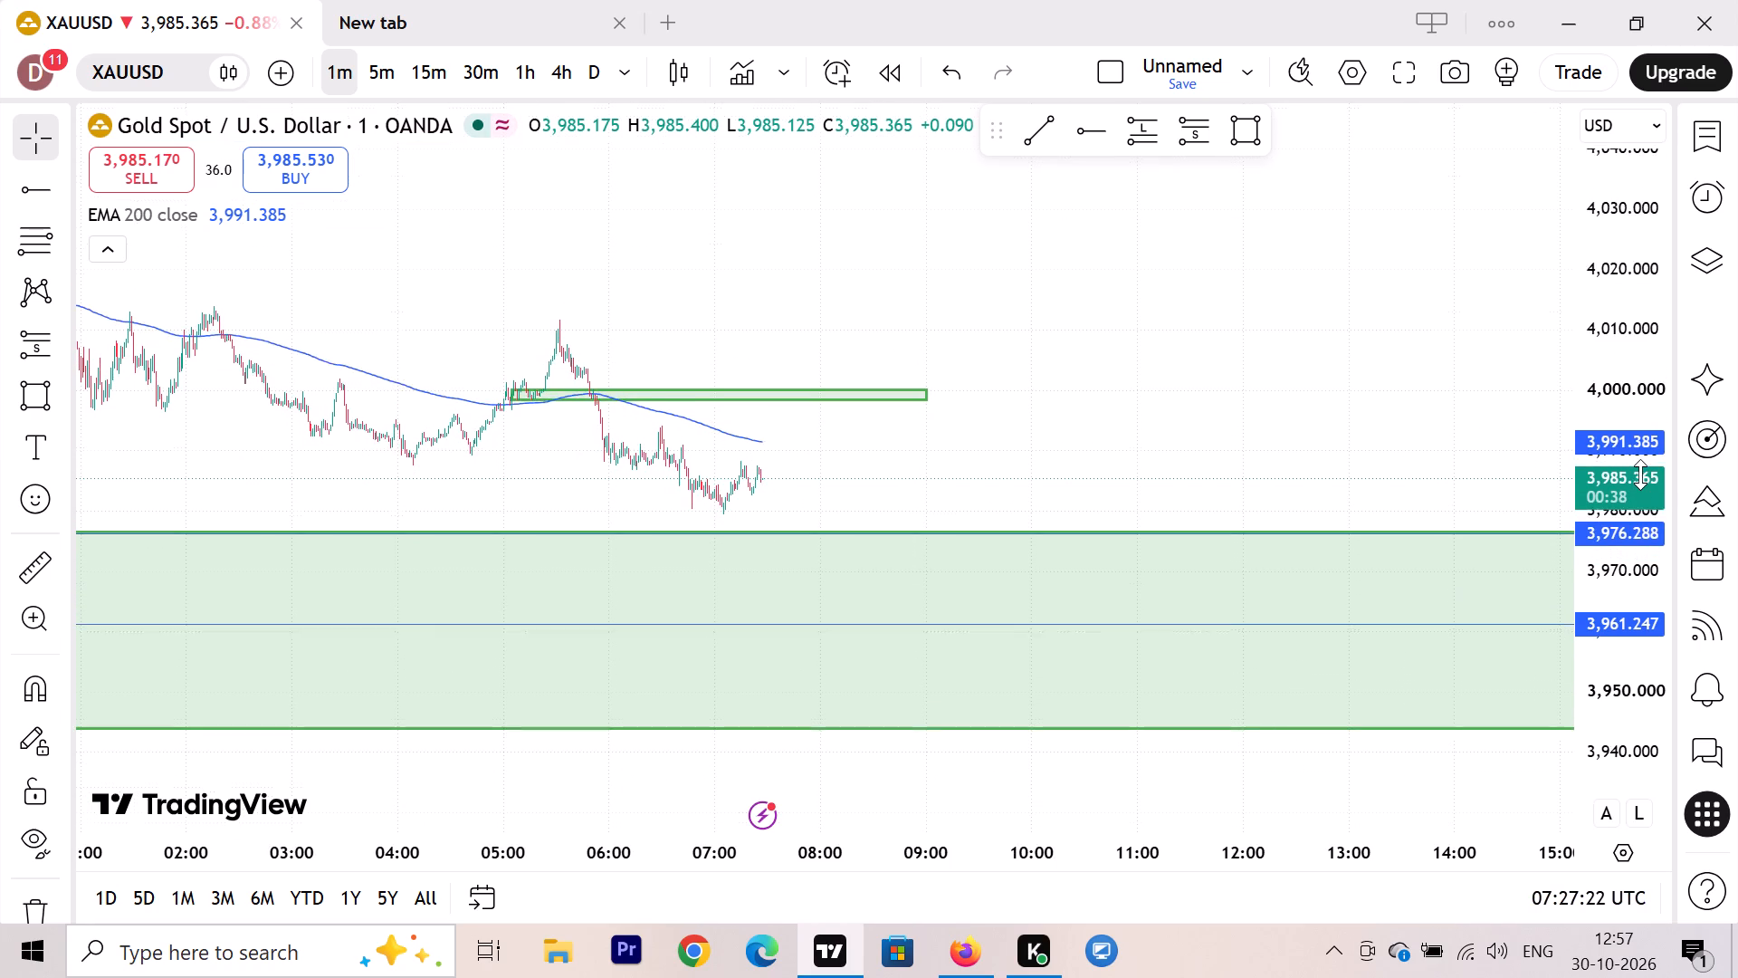
{"action": "scroll", "coordinate": [1640, 475], "scroll_direction": "up", "scroll_amount": 20}
{"action": "scroll", "coordinate": [1640, 475], "scroll_direction": "up", "scroll_amount": 4}
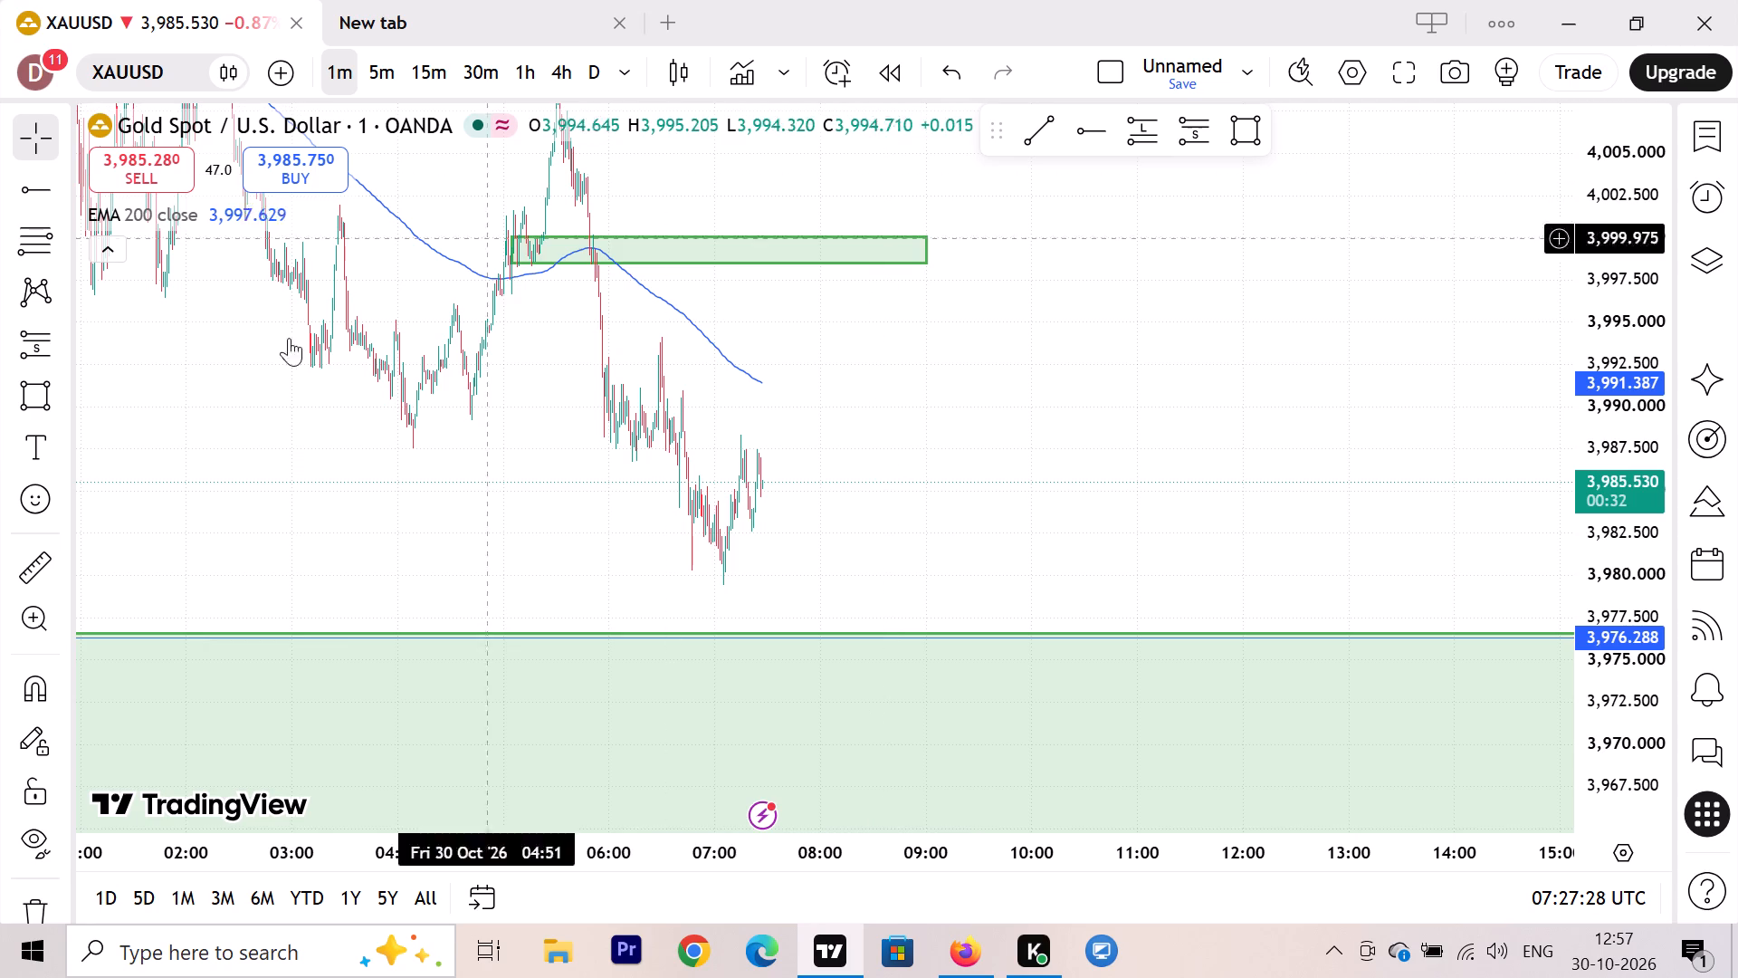
{"action": "left_click", "coordinate": [45, 558]}
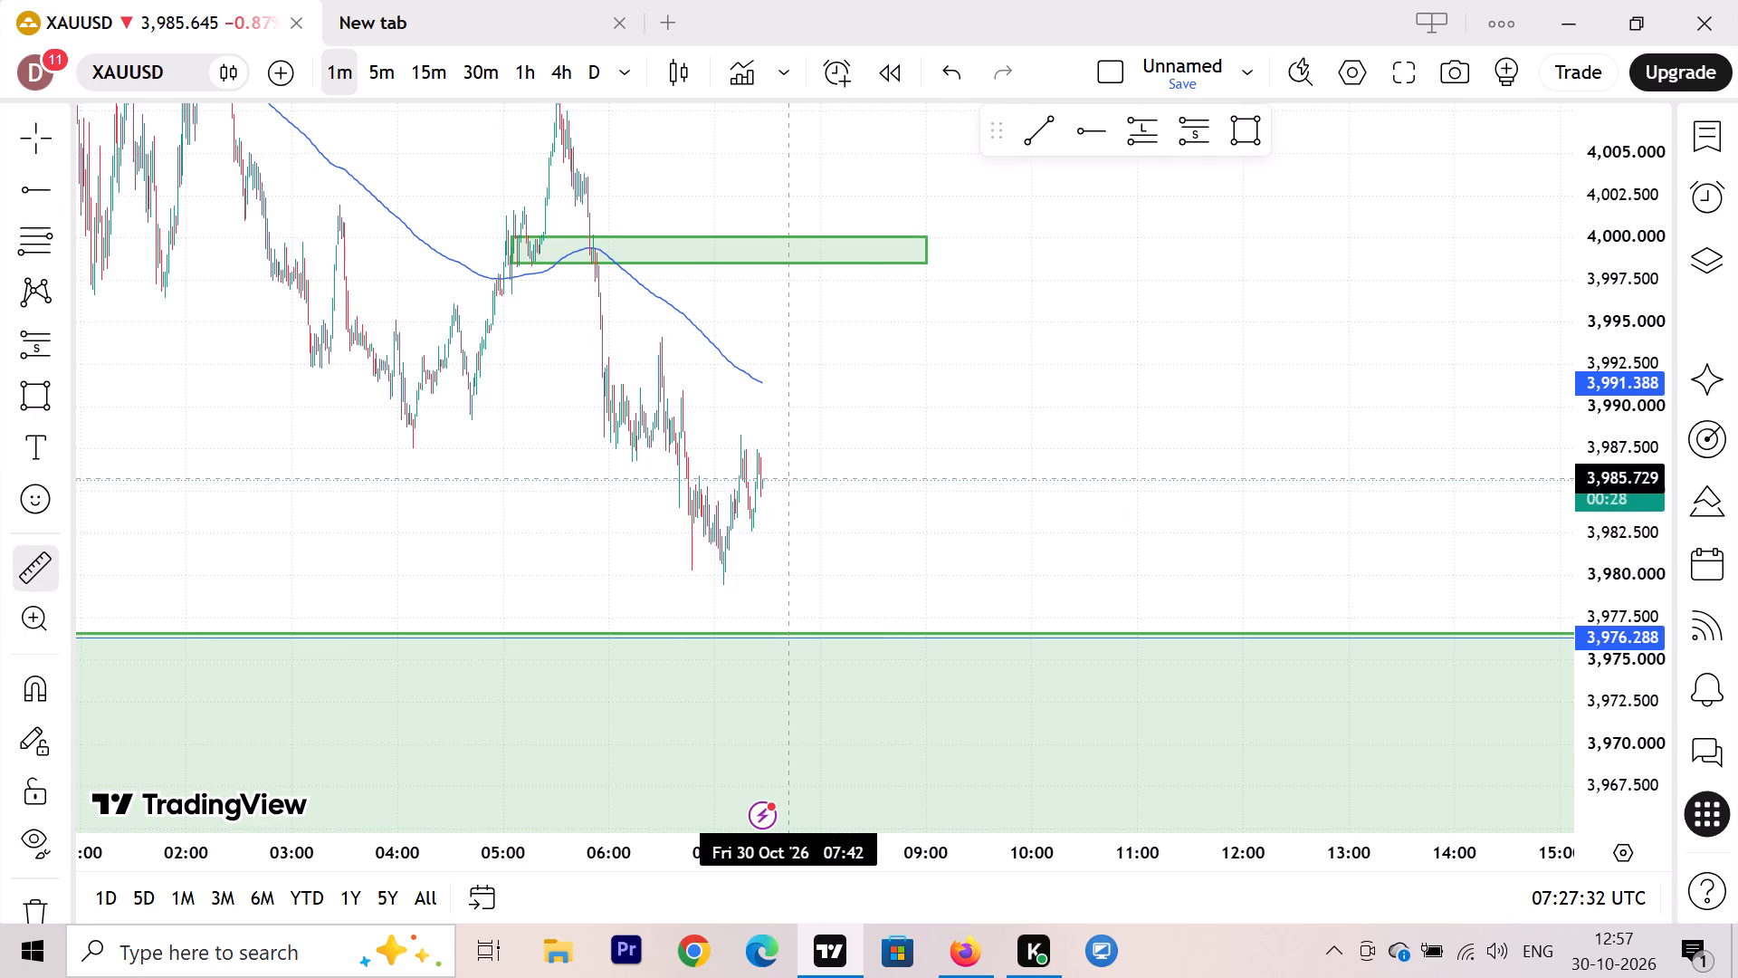
{"action": "left_click", "coordinate": [788, 479]}
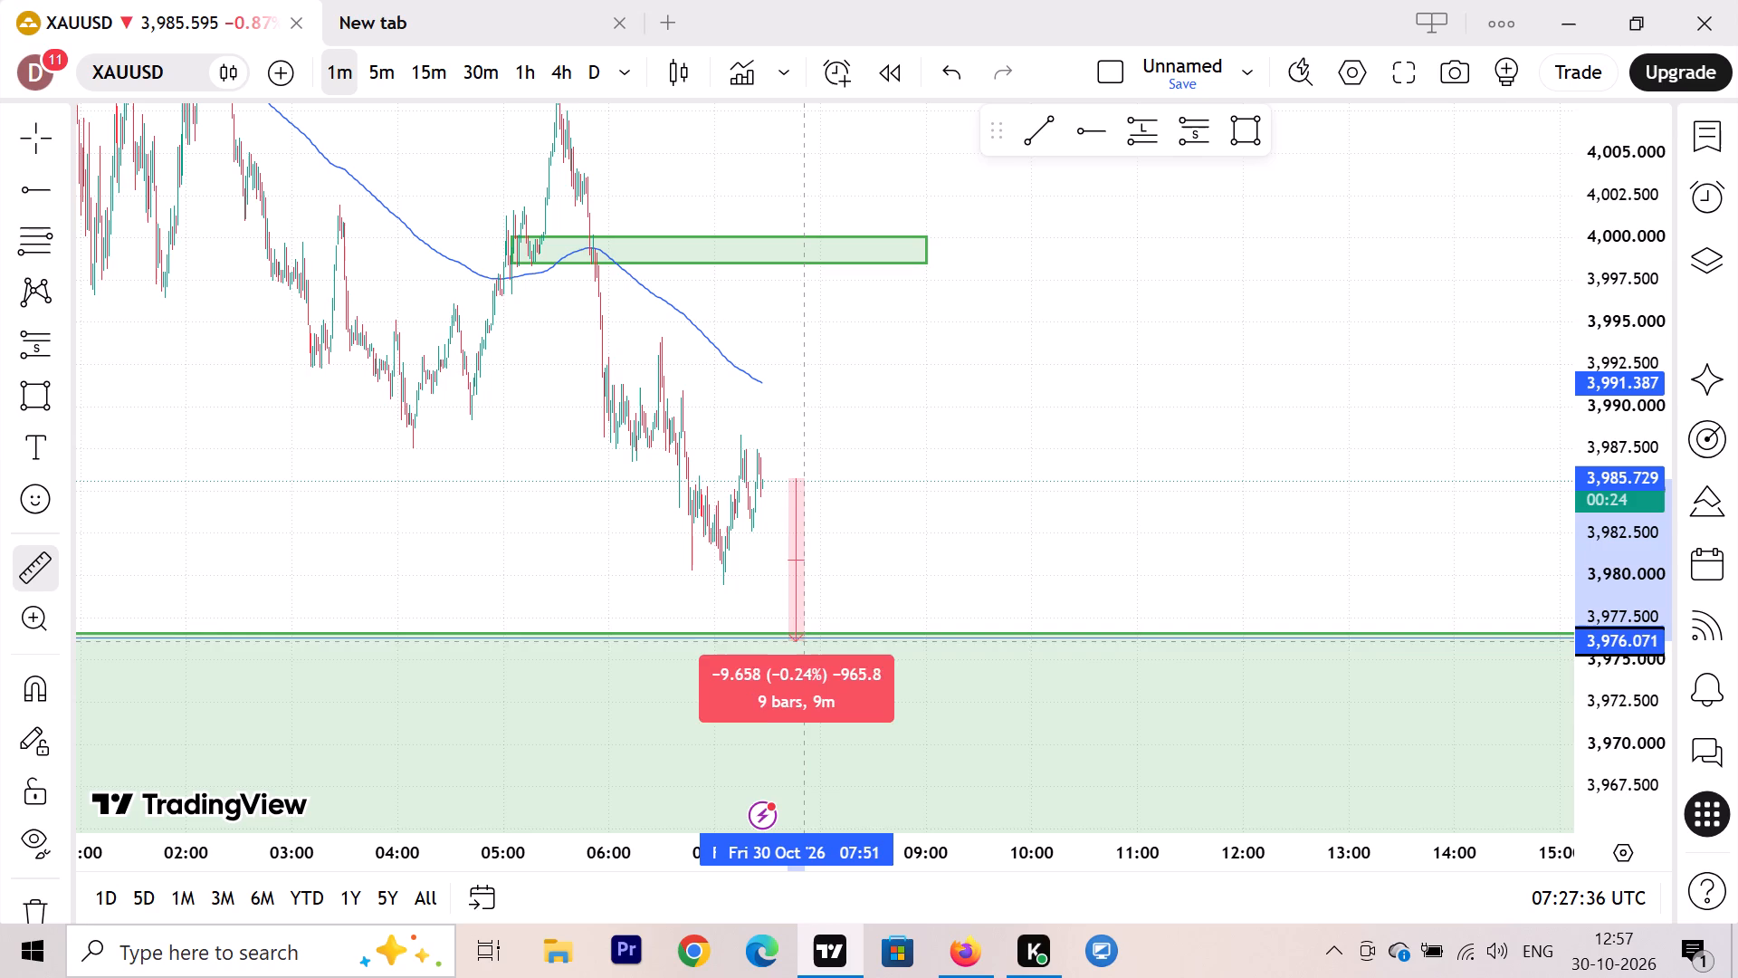
{"action": "left_click", "coordinate": [800, 657]}
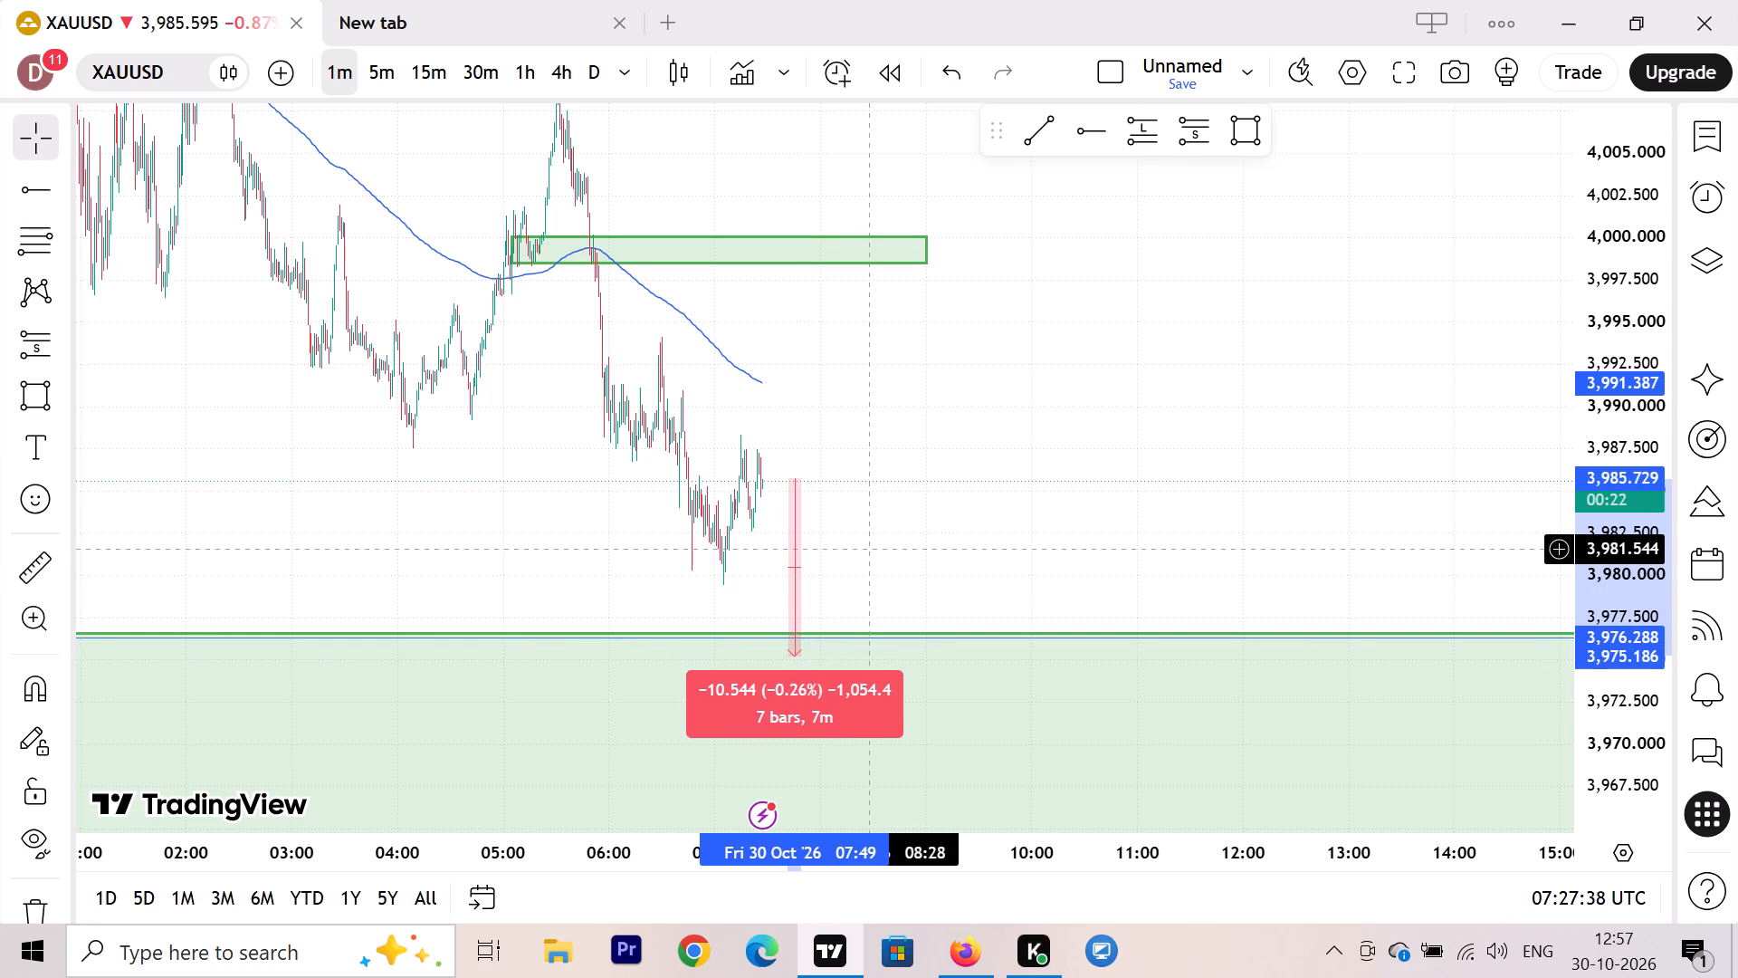
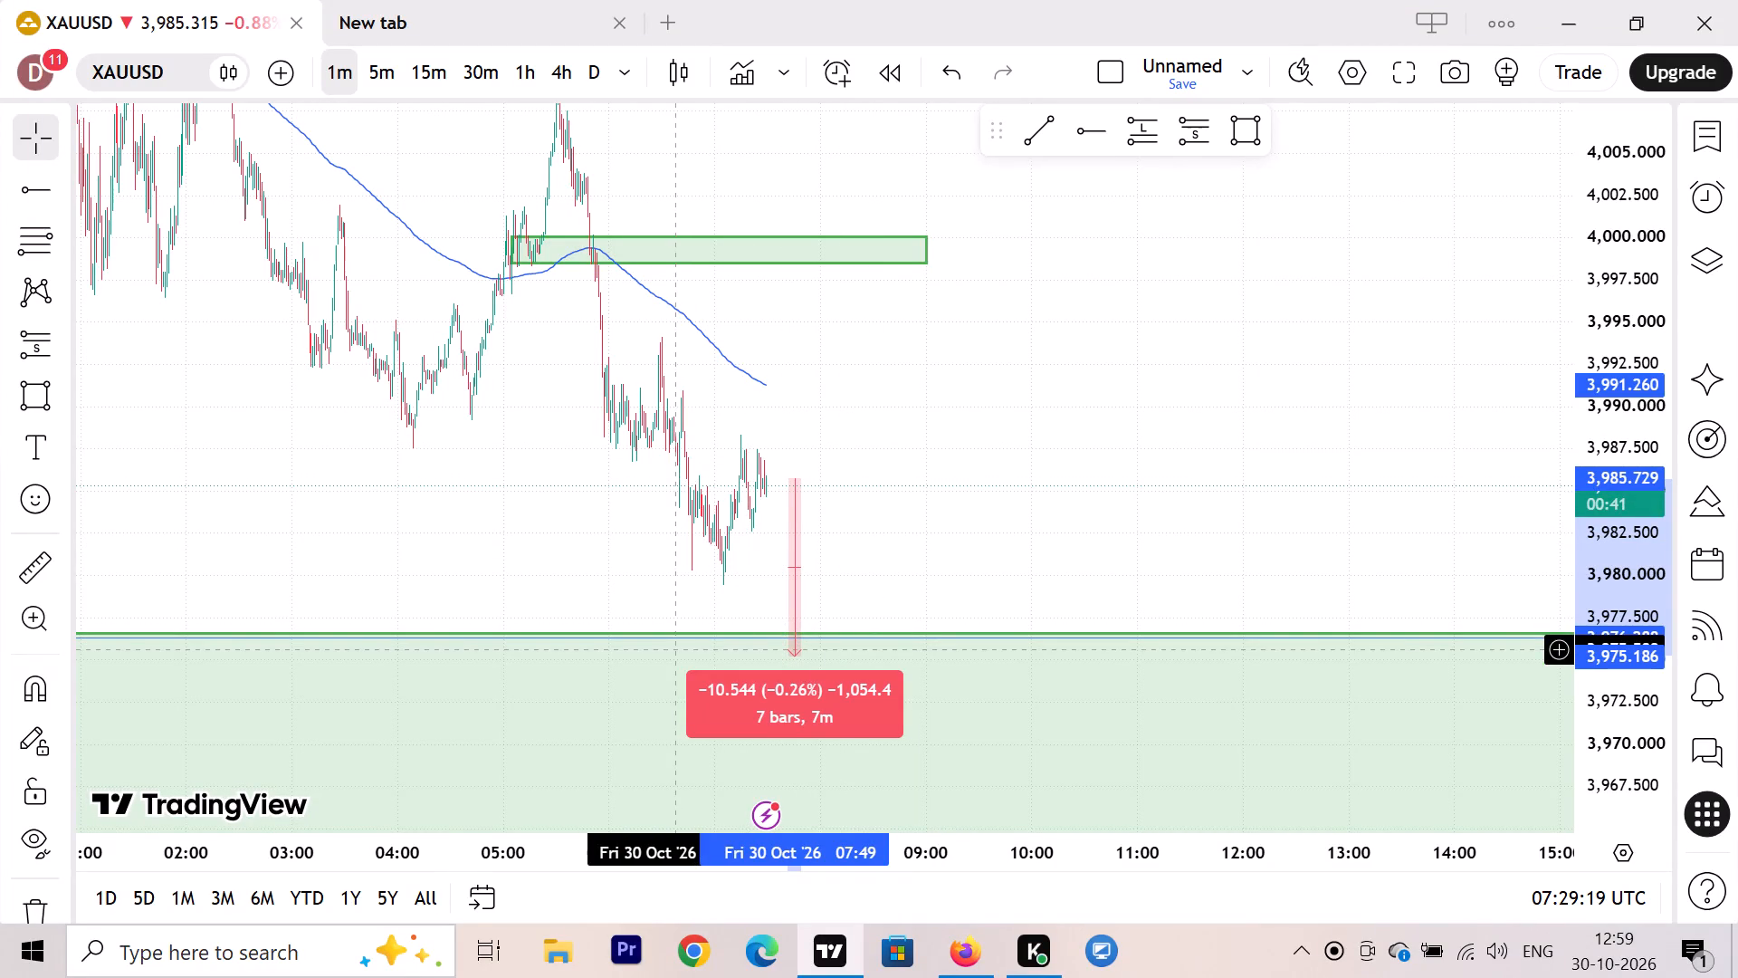
Close the TradingView application, leaving the Firefox browser in front.
{"action": "left_click", "coordinate": [1682, 39]}
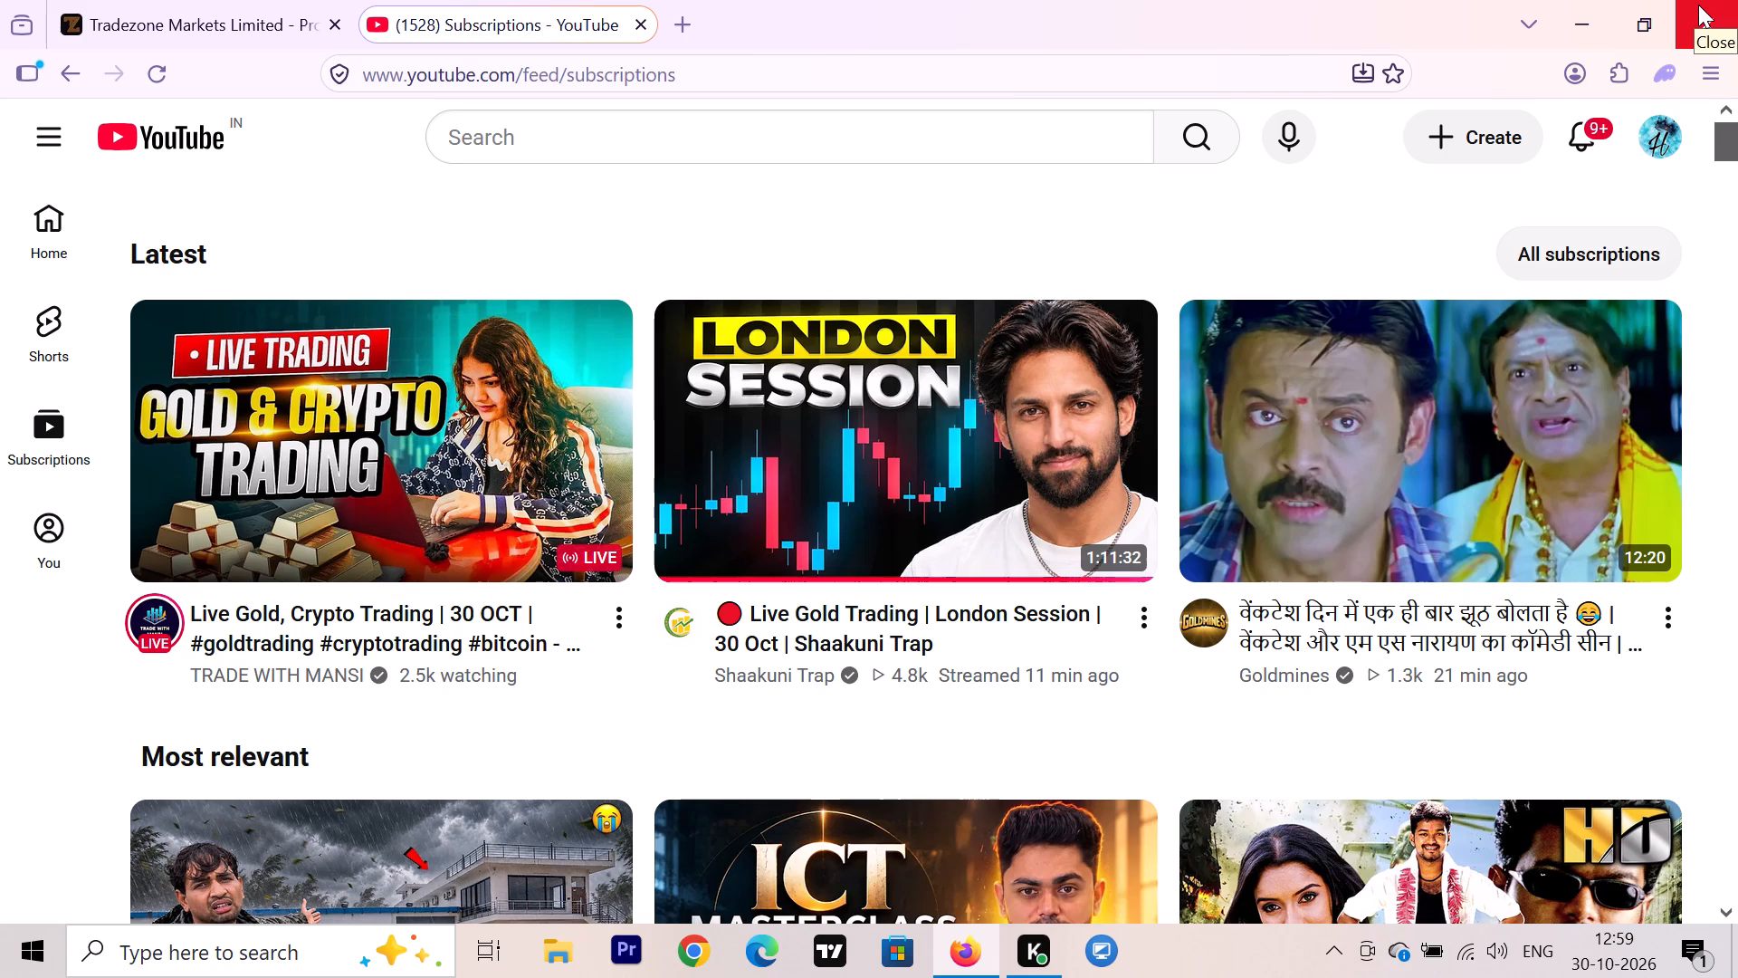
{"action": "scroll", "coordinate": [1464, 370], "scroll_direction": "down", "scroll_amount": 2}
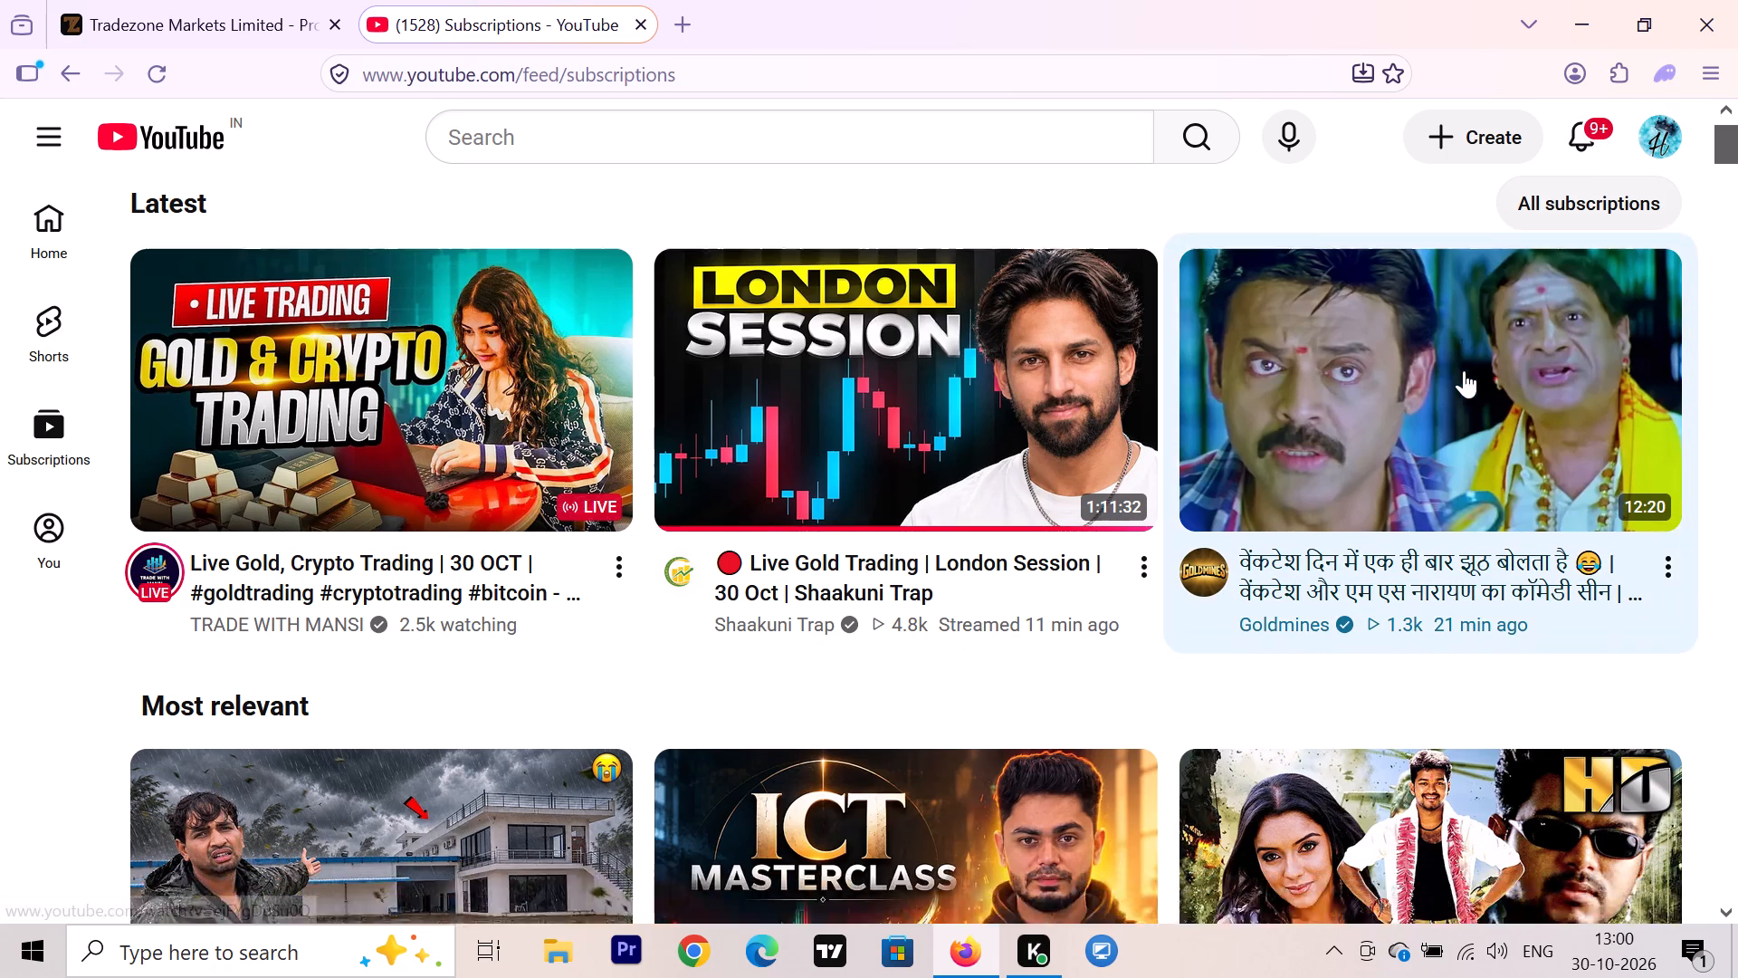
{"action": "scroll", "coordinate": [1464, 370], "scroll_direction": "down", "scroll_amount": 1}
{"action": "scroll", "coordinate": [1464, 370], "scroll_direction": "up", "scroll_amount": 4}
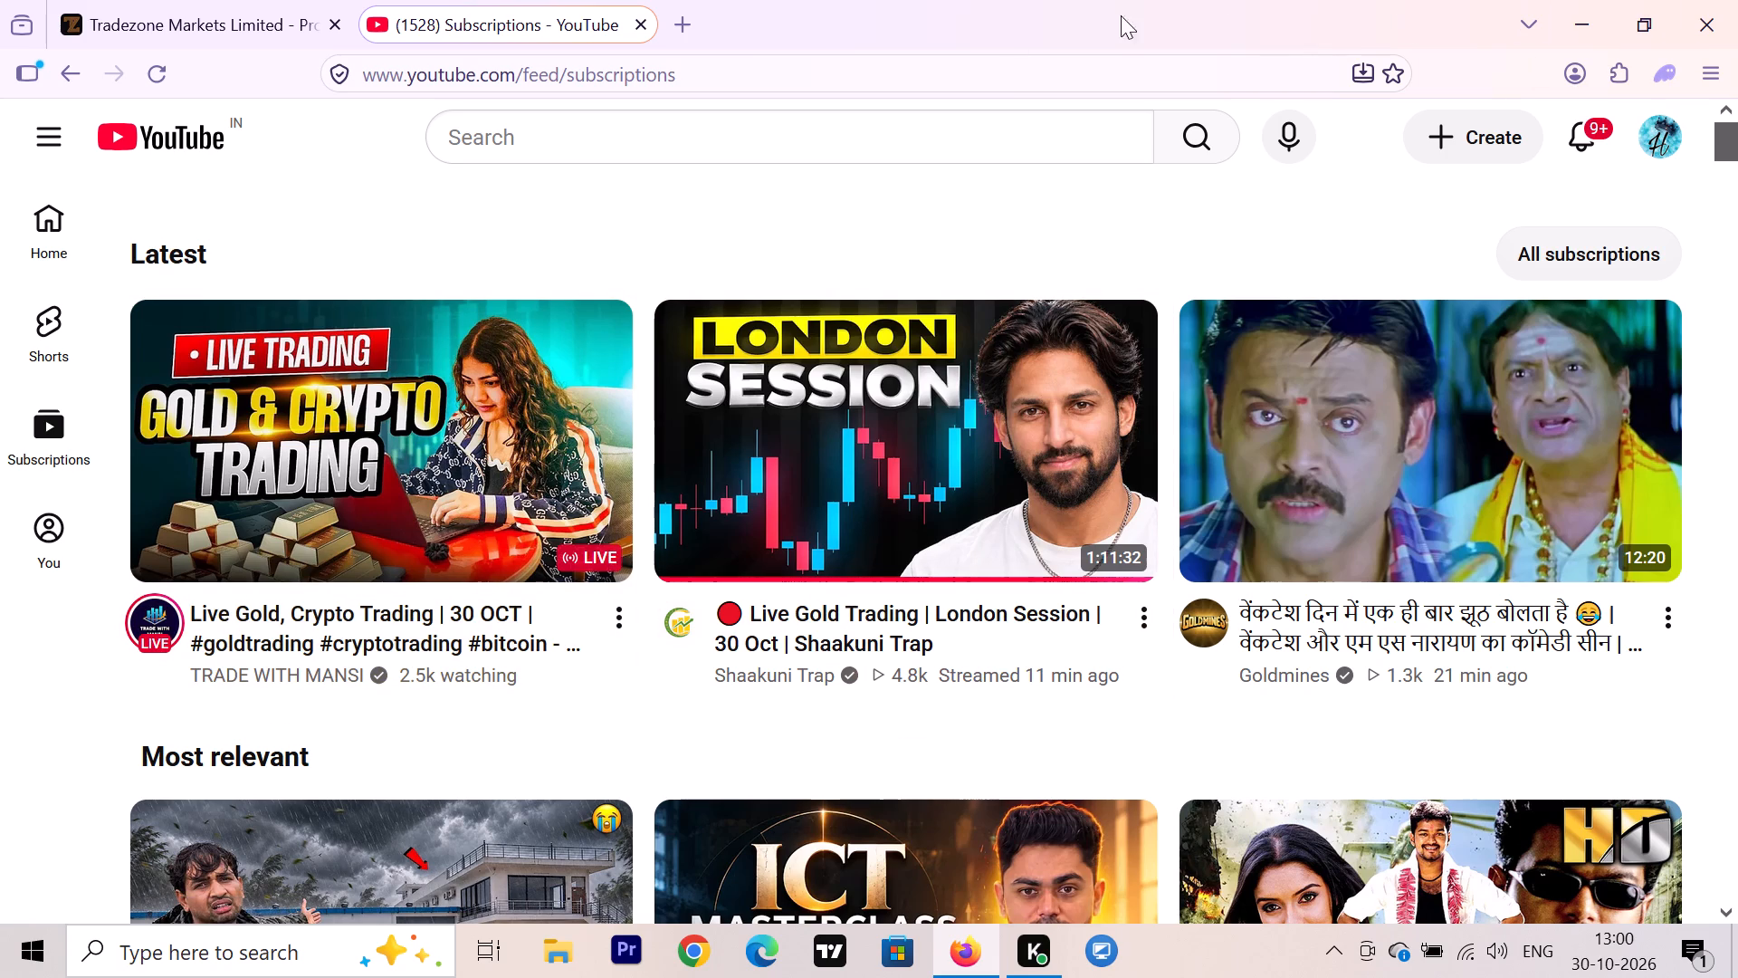
Close the Tradezone Markets Limited page in Firefox, keeping the YouTube subscriptions page open.
{"action": "left_click", "coordinate": [187, 0]}
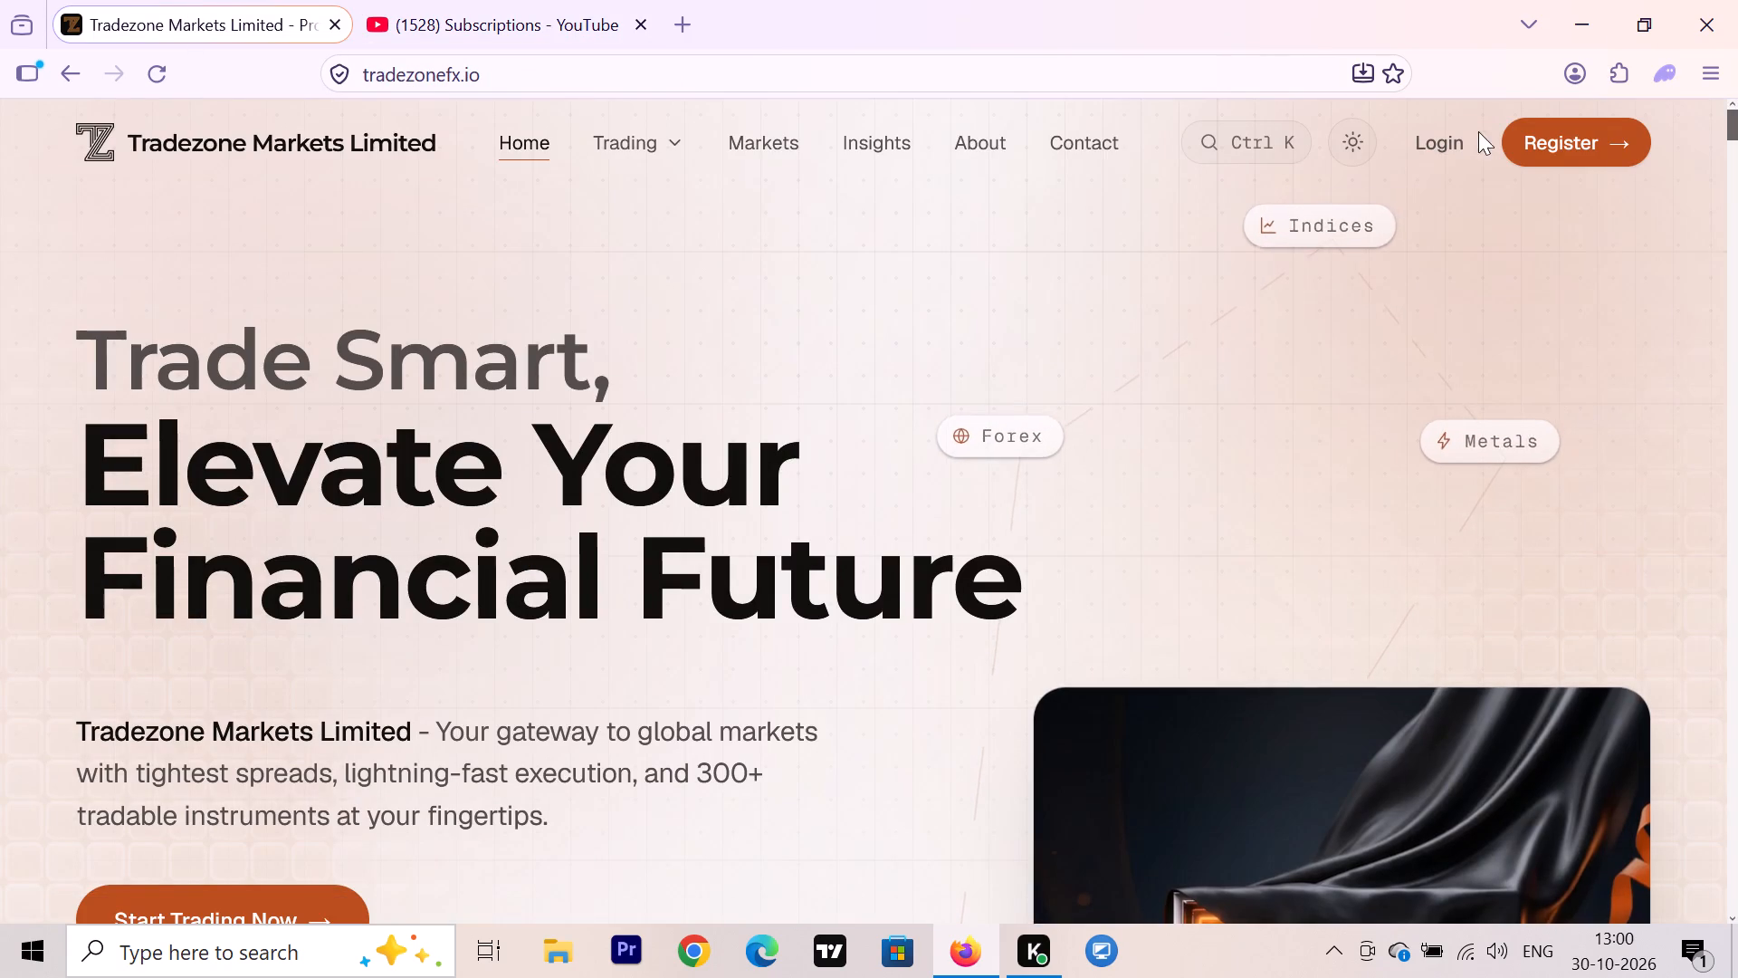
{"action": "left_click", "coordinate": [324, 26]}
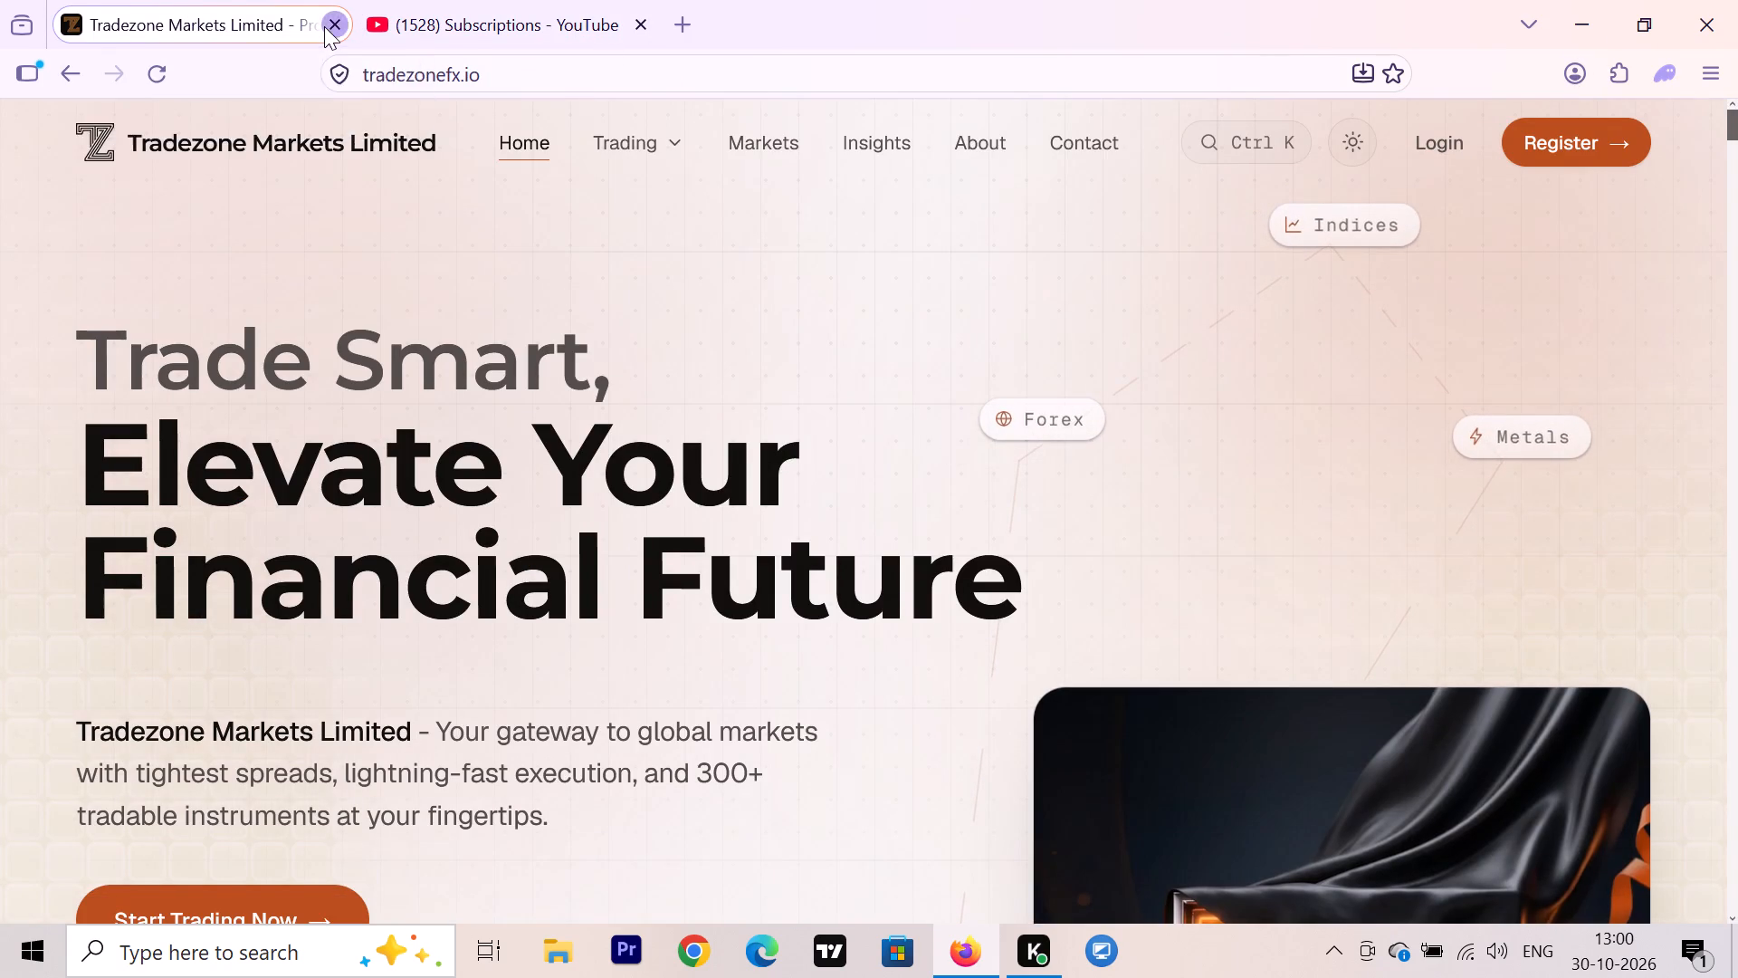
Look through the YouTube subscriptions feed, covering the latest videos, the most relevant videos and the Shorts.
{"action": "scroll", "coordinate": [387, 432], "scroll_direction": "down", "scroll_amount": 6}
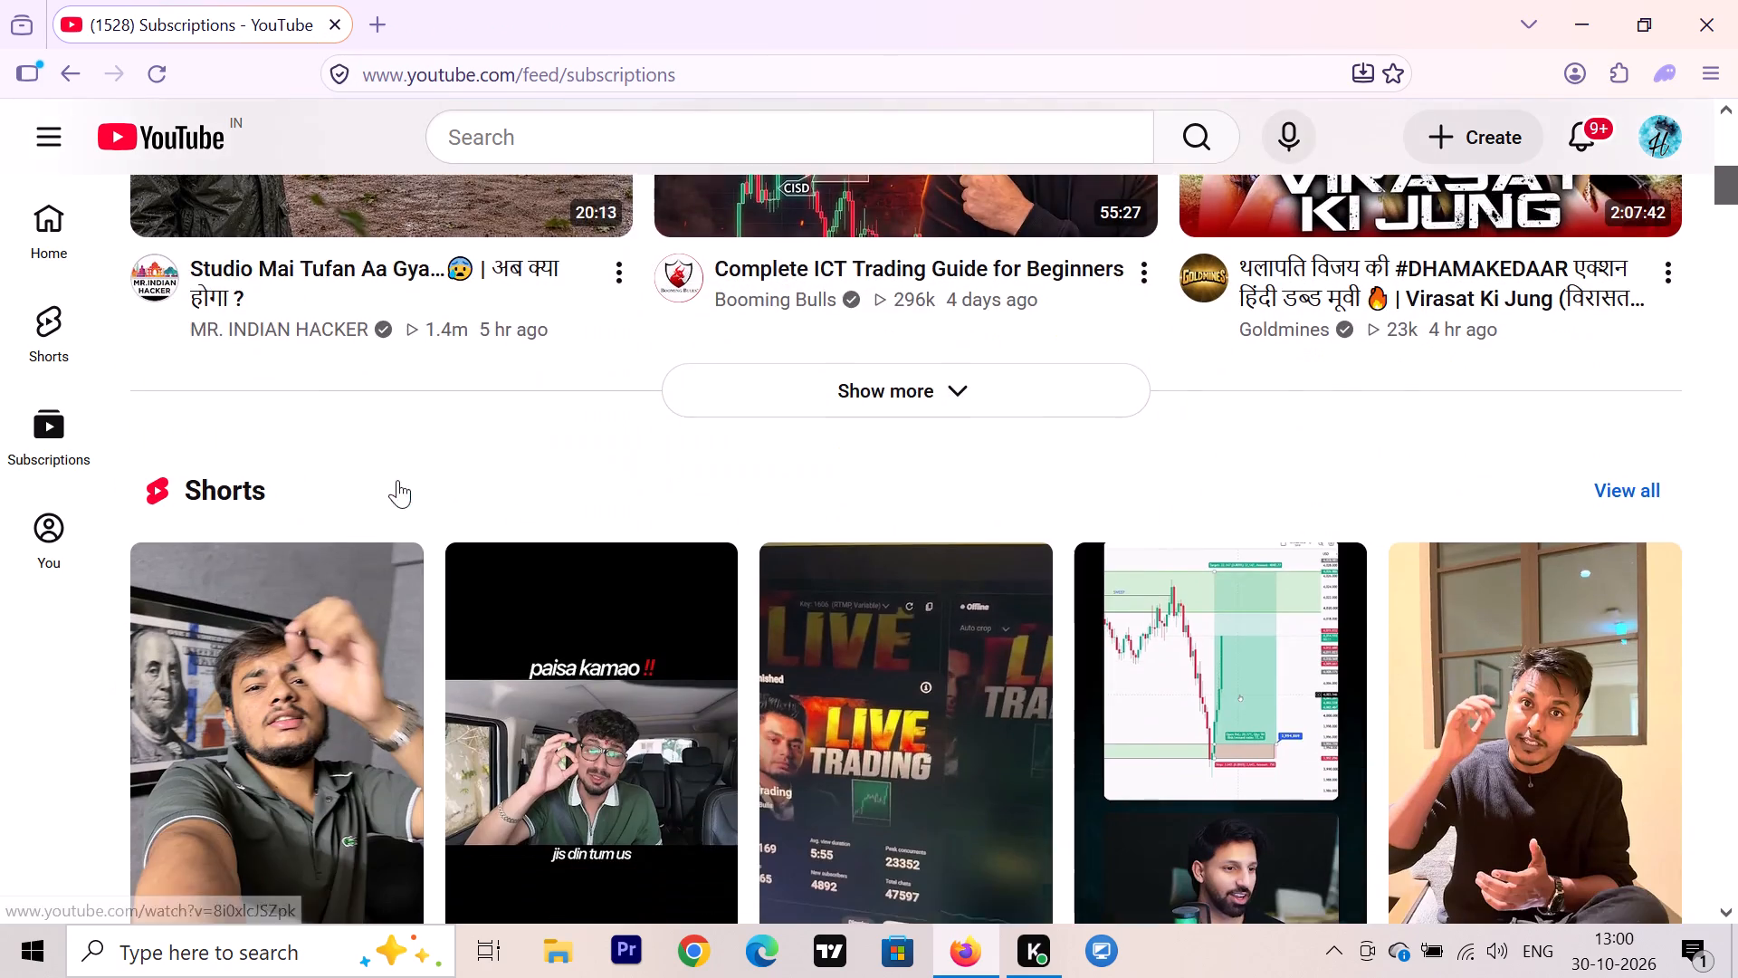
{"action": "scroll", "coordinate": [397, 480], "scroll_direction": "down", "scroll_amount": 3}
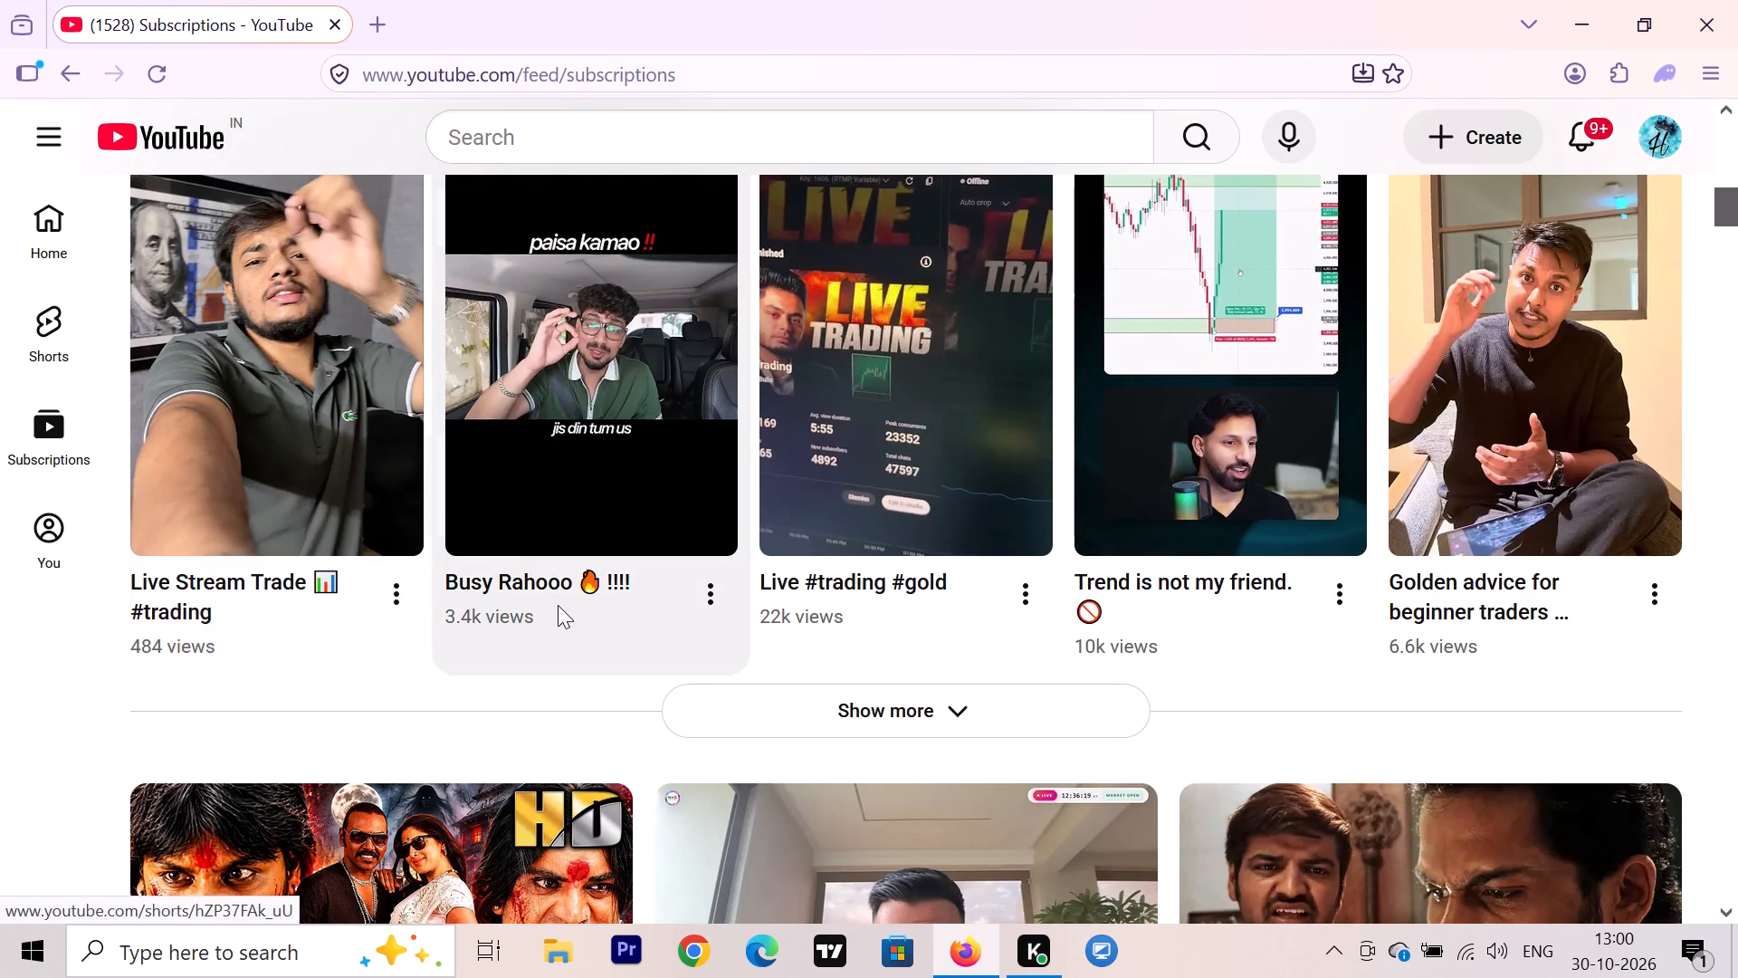
{"action": "scroll", "coordinate": [587, 714], "scroll_direction": "down", "scroll_amount": 4}
{"action": "scroll", "coordinate": [587, 714], "scroll_direction": "up", "scroll_amount": 3}
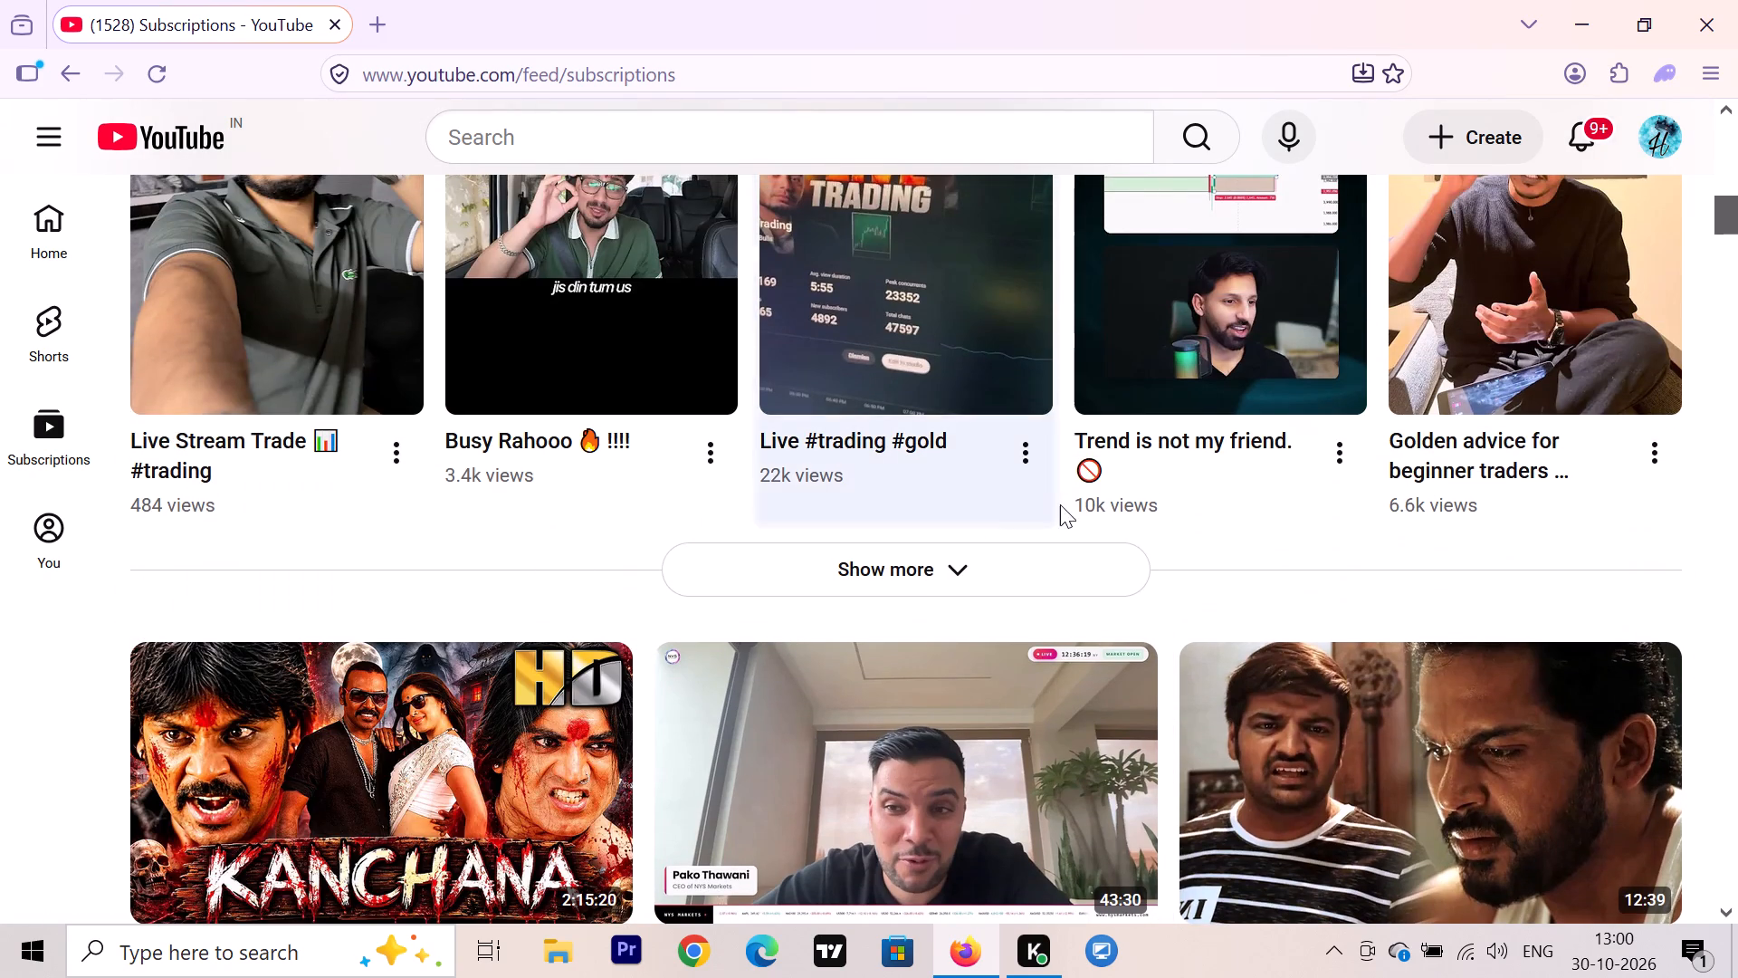
{"action": "scroll", "coordinate": [1252, 545], "scroll_direction": "up", "scroll_amount": 5}
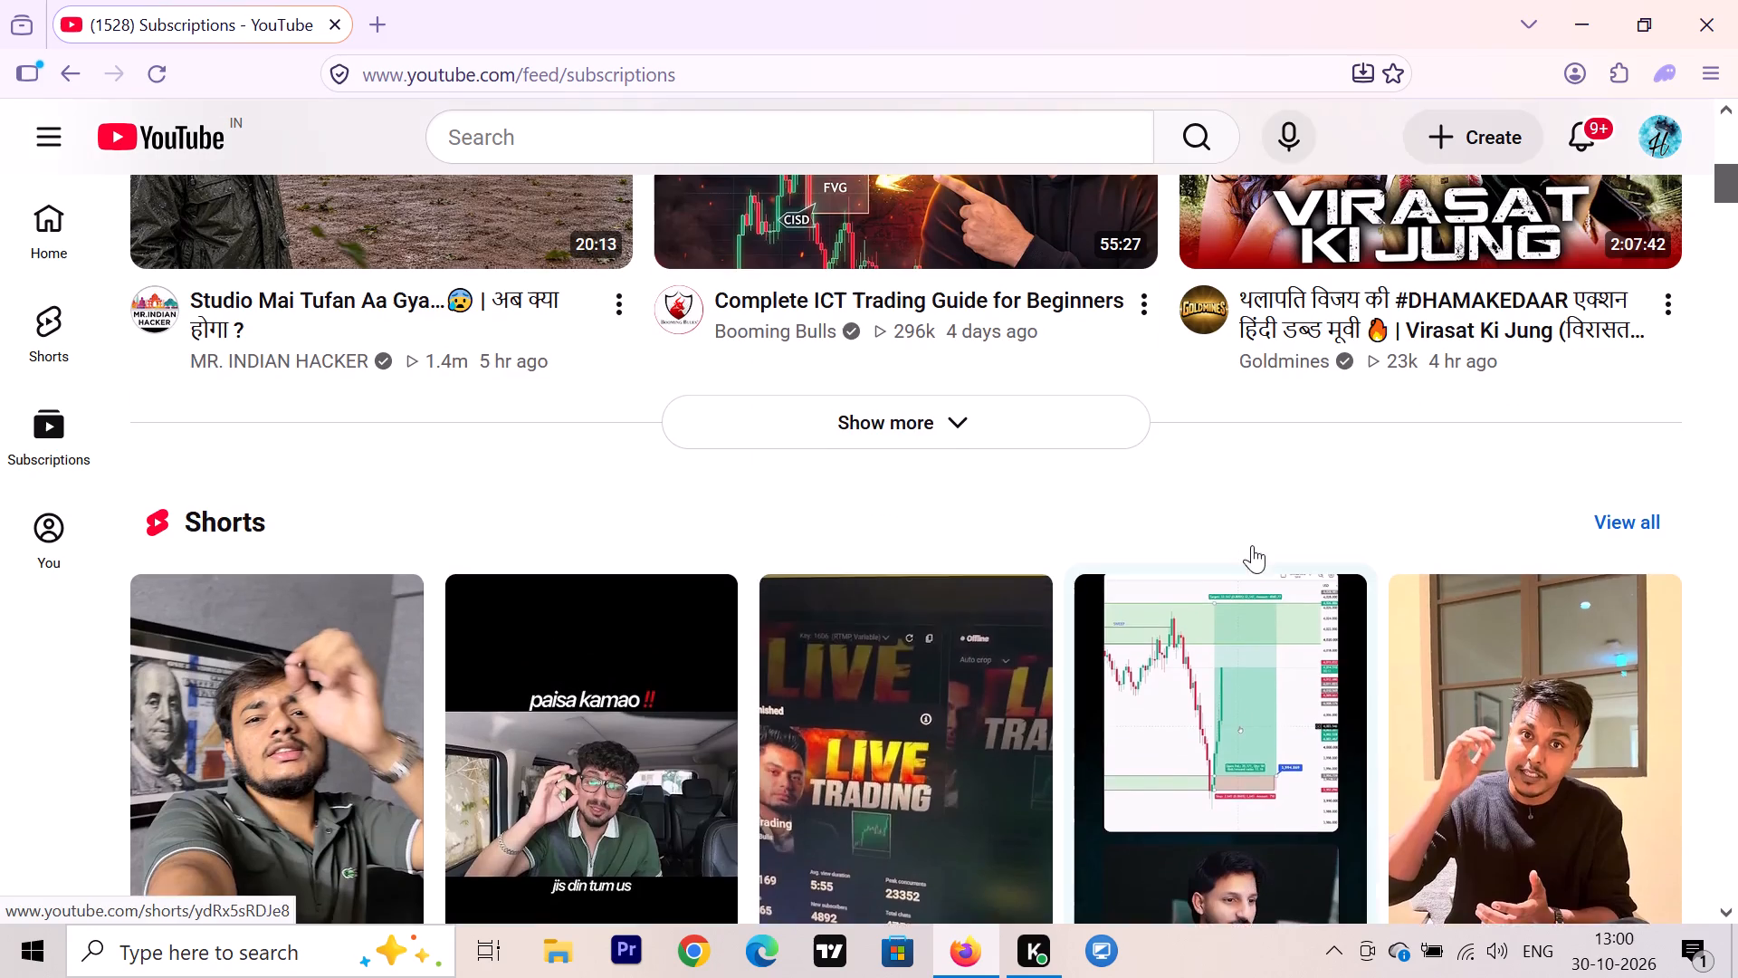
{"action": "scroll", "coordinate": [1250, 545], "scroll_direction": "up", "scroll_amount": 3}
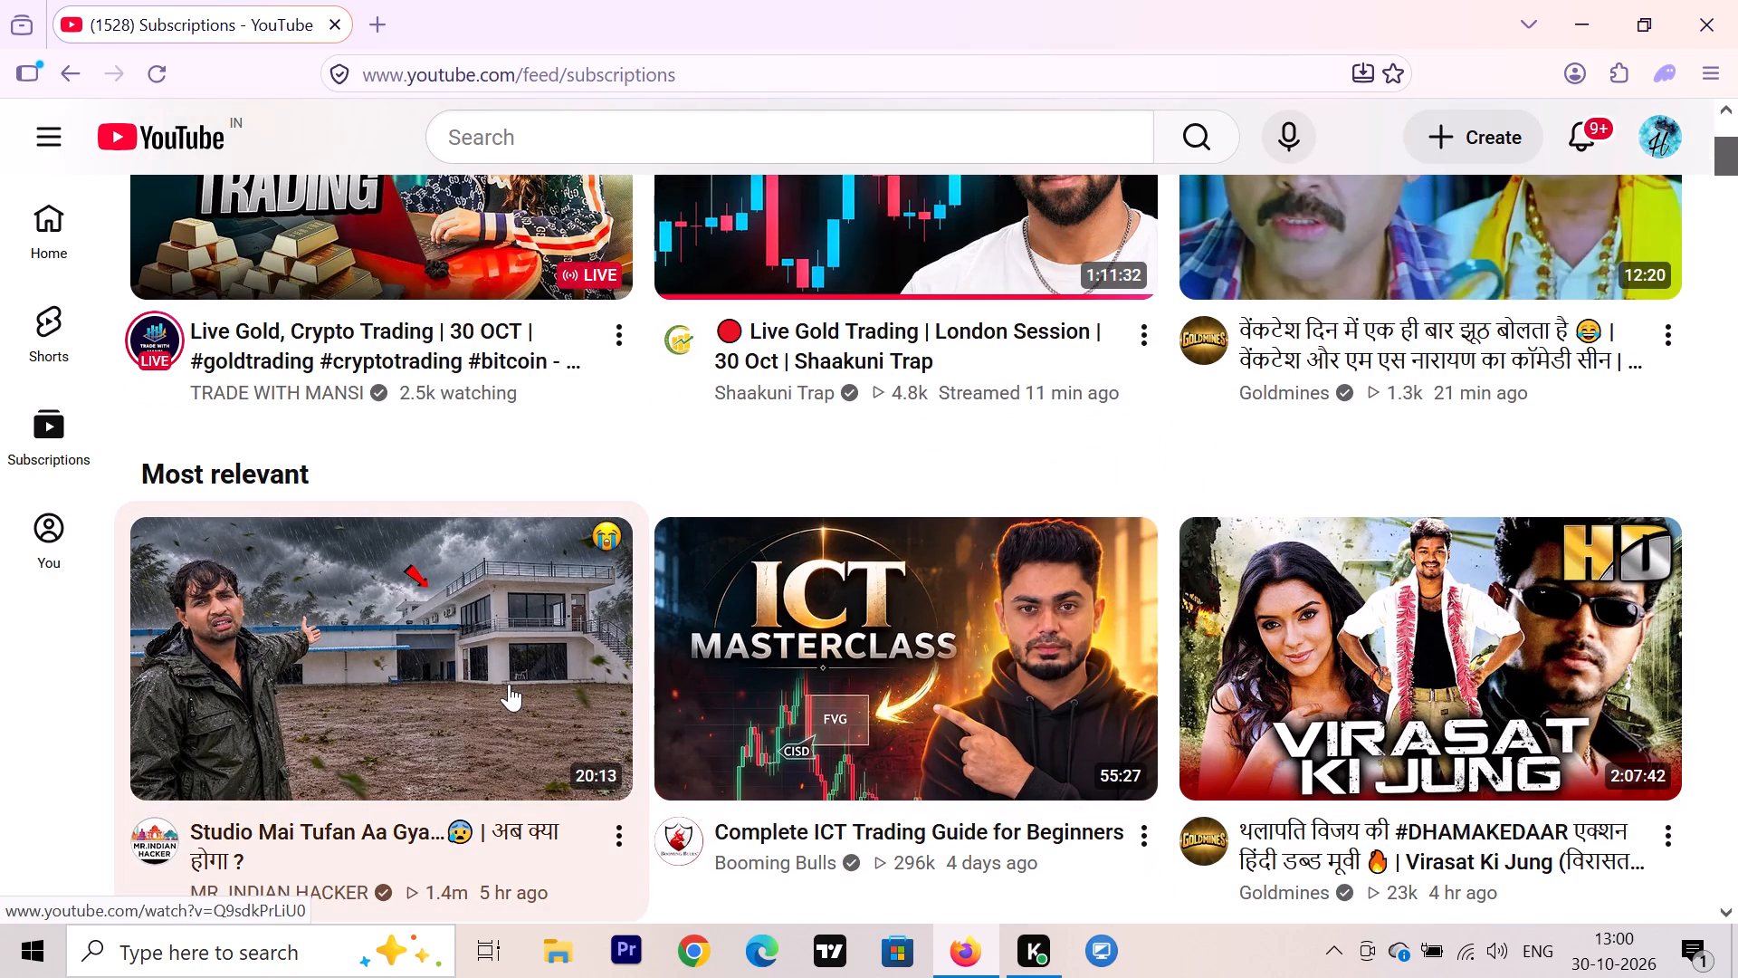
{"action": "scroll", "coordinate": [1109, 652], "scroll_direction": "up", "scroll_amount": 3}
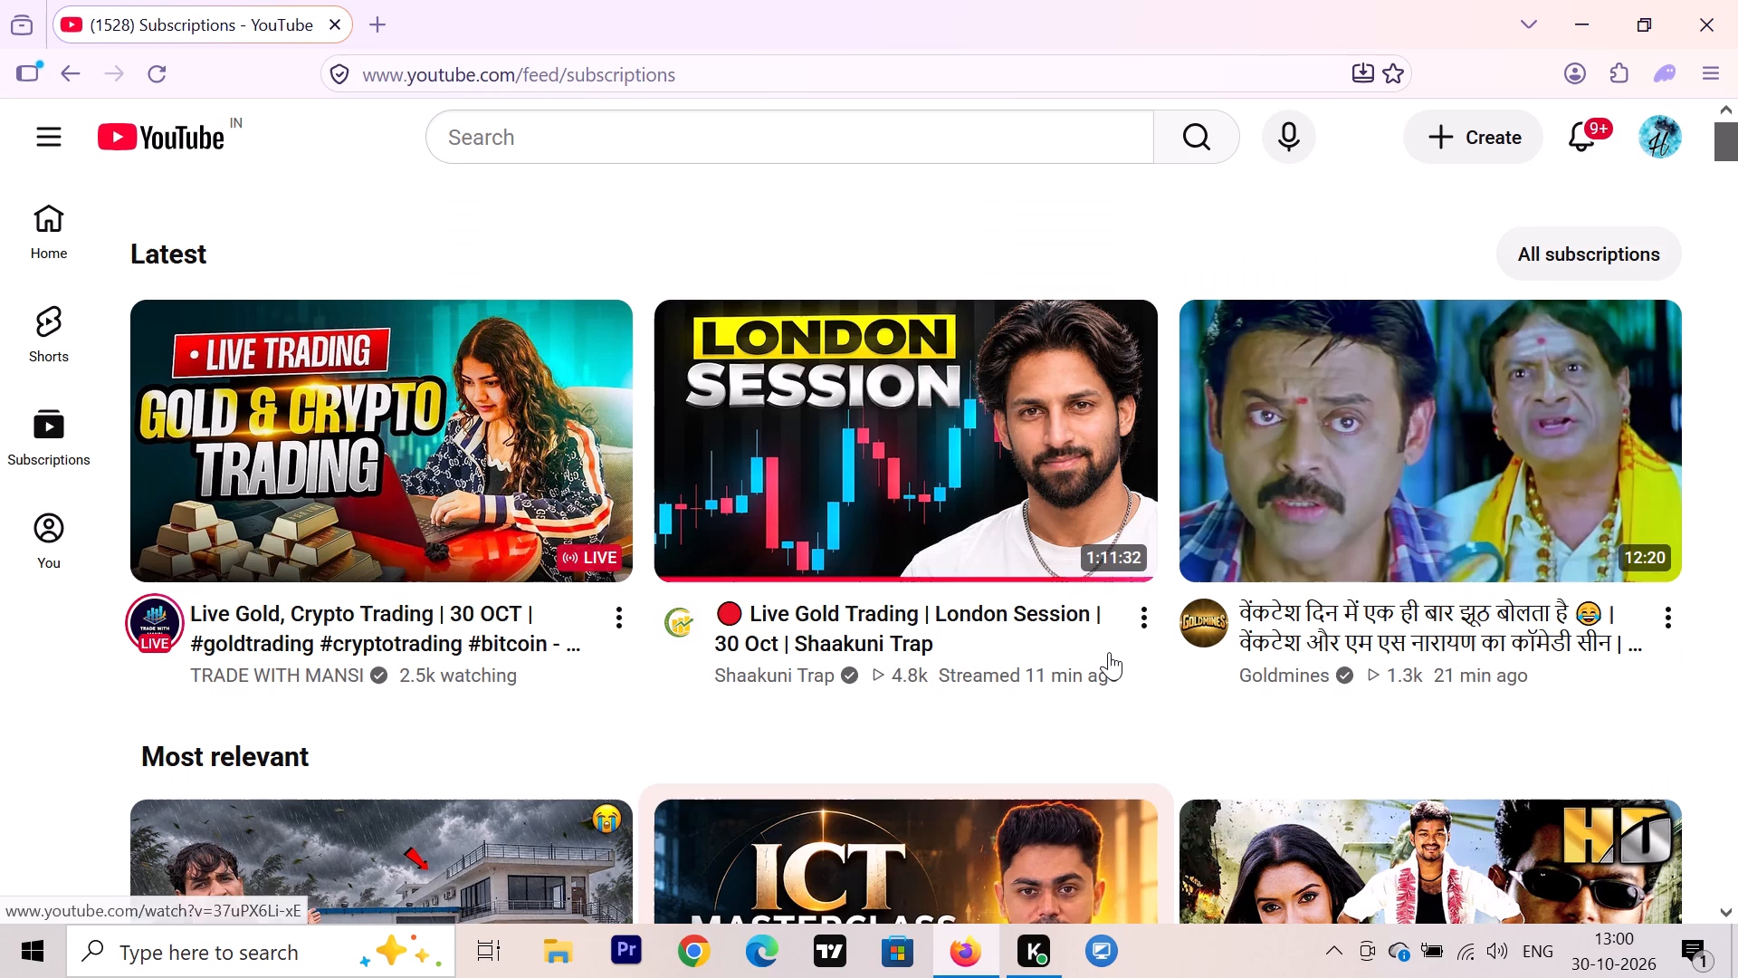